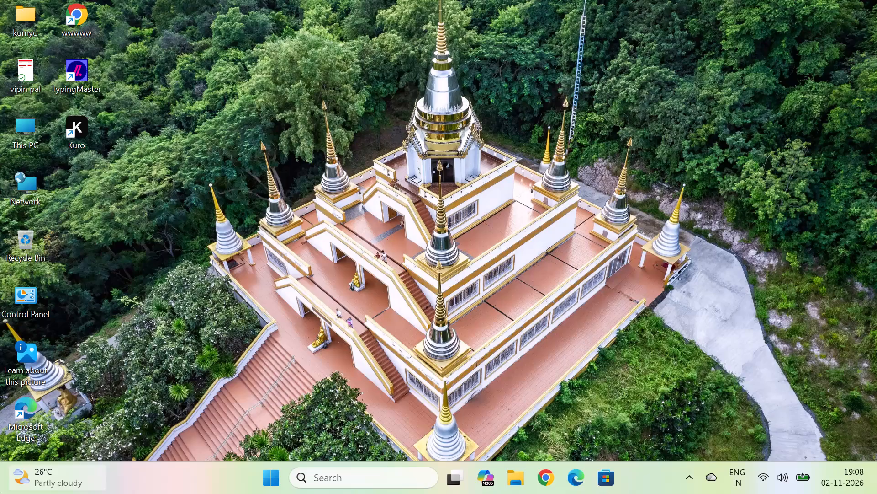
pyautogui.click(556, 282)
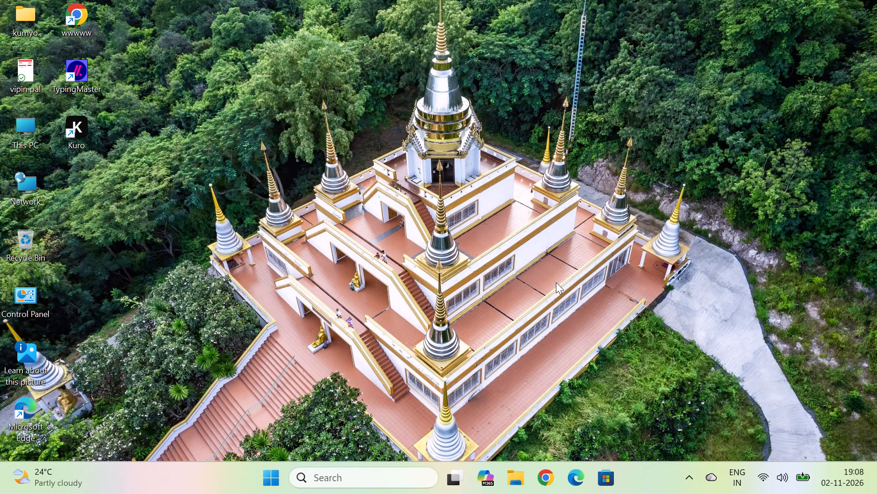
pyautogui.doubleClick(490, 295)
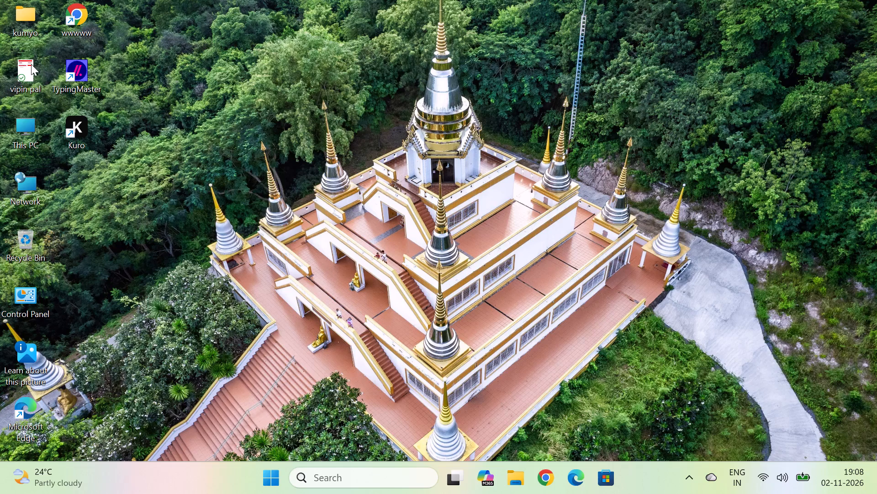
# Open the Word document stored on the desktop in a maximized window, dismissing the Office Activation Wizard.
pyautogui.doubleClick(19, 72)
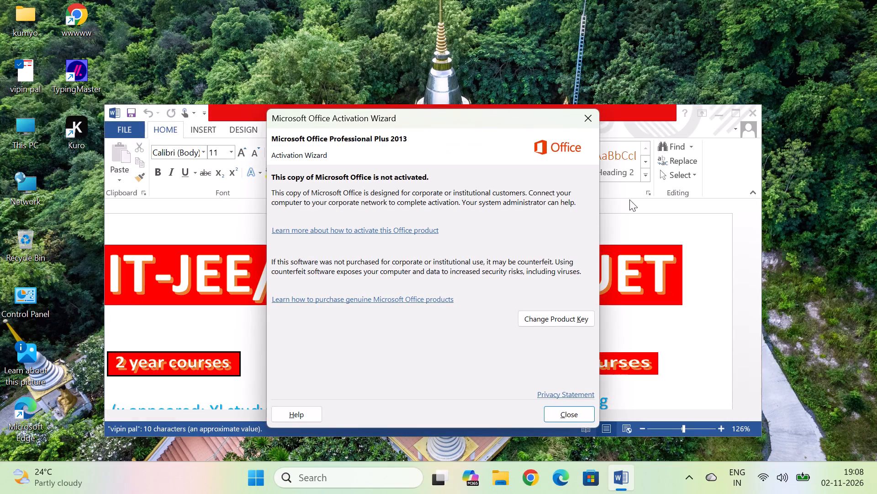
pyautogui.click(588, 417)
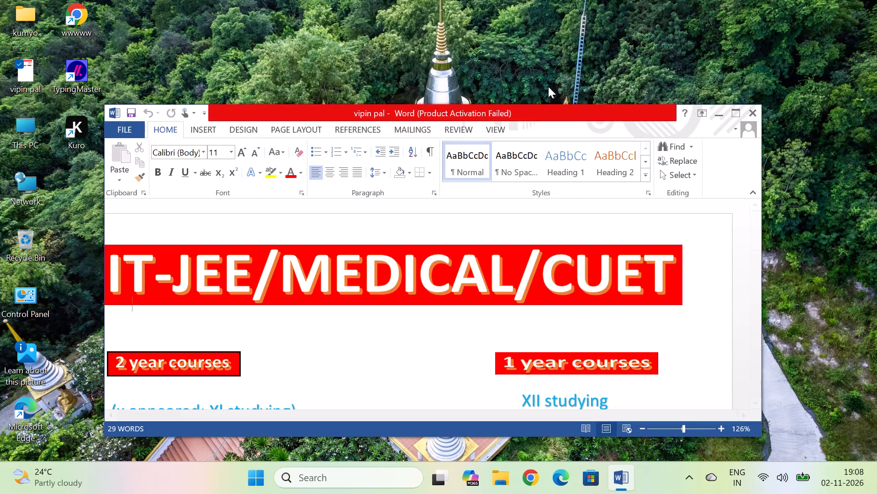
pyautogui.click(741, 110)
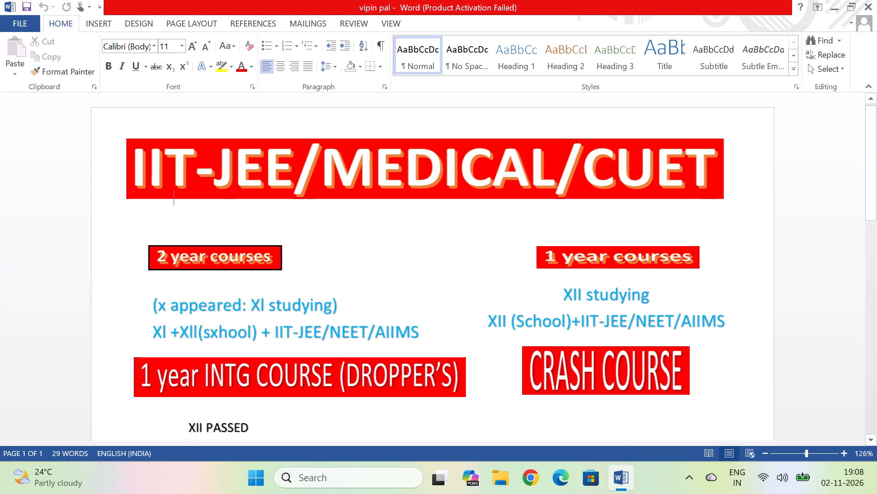
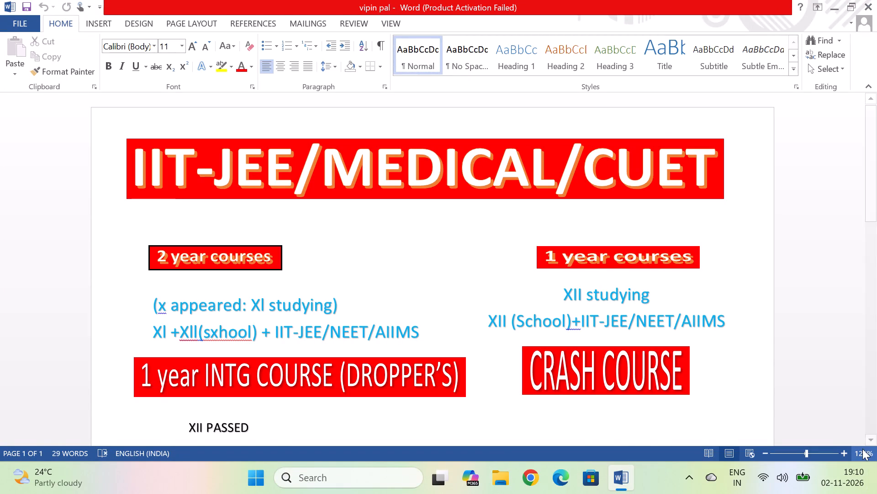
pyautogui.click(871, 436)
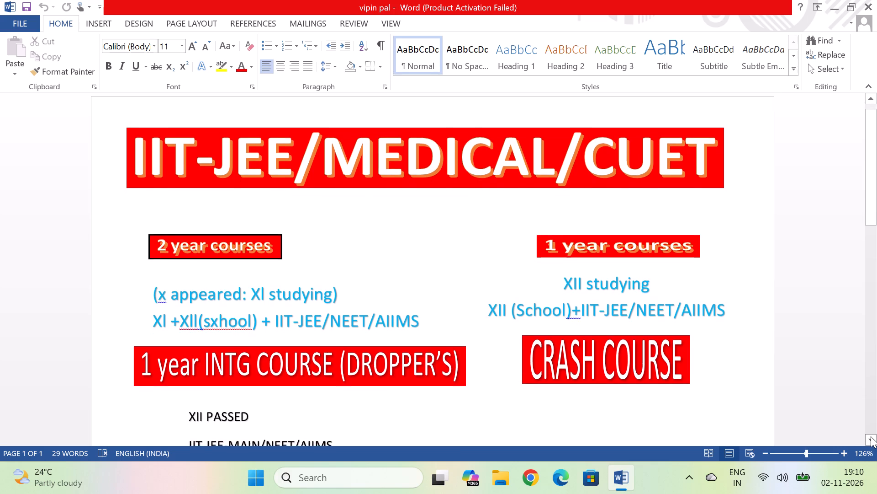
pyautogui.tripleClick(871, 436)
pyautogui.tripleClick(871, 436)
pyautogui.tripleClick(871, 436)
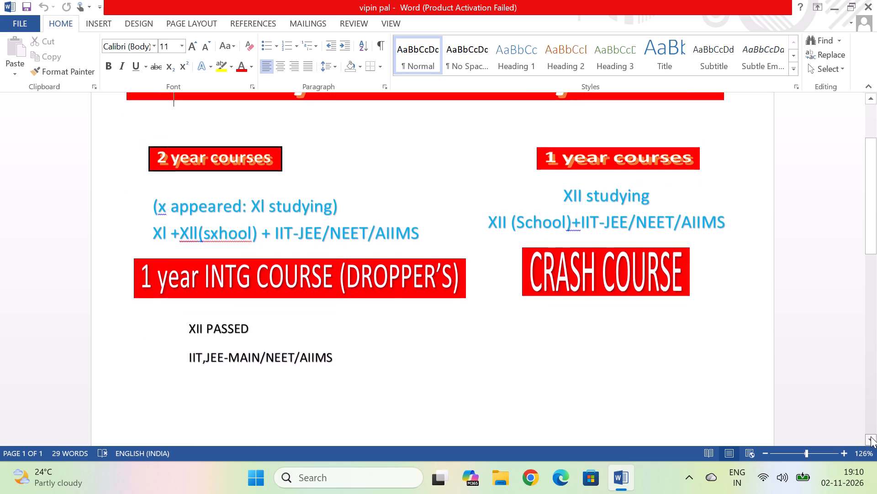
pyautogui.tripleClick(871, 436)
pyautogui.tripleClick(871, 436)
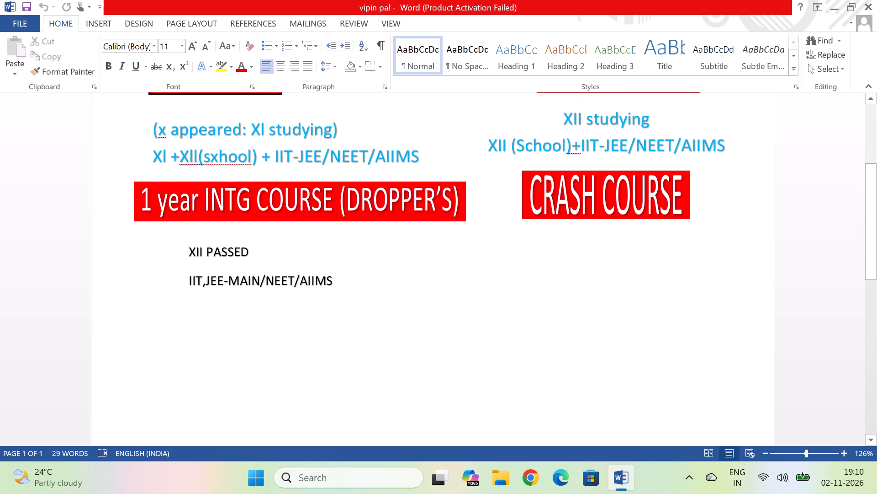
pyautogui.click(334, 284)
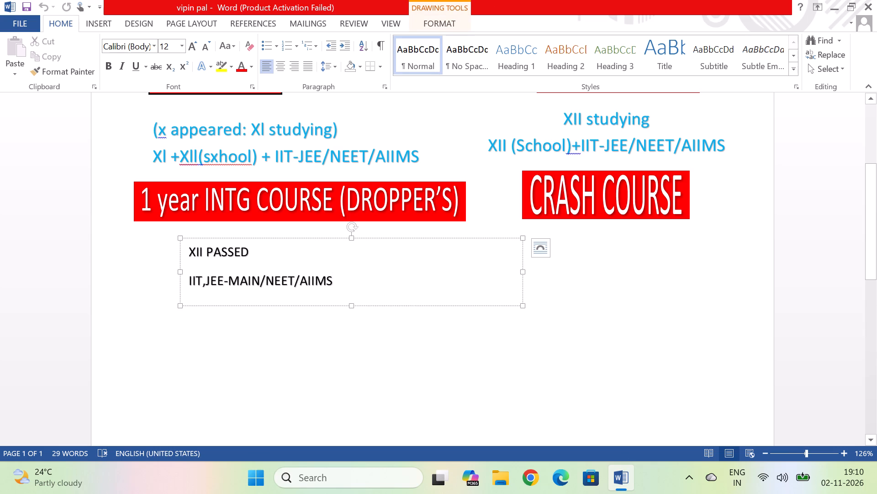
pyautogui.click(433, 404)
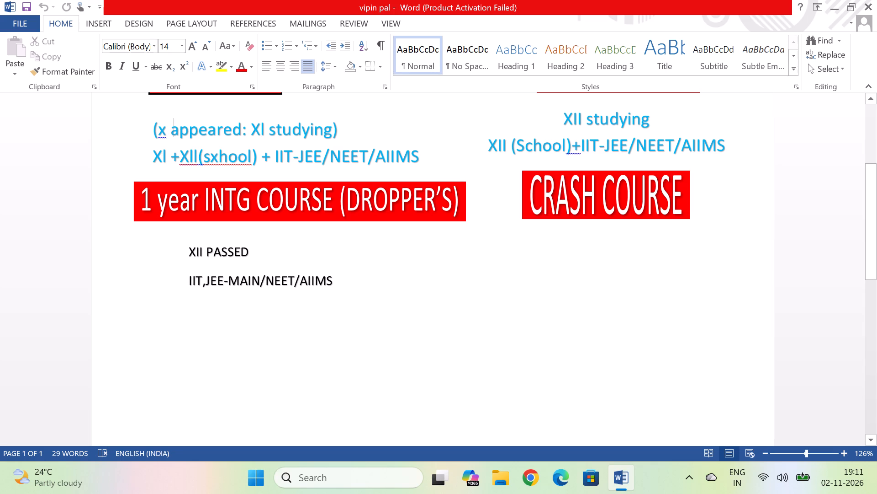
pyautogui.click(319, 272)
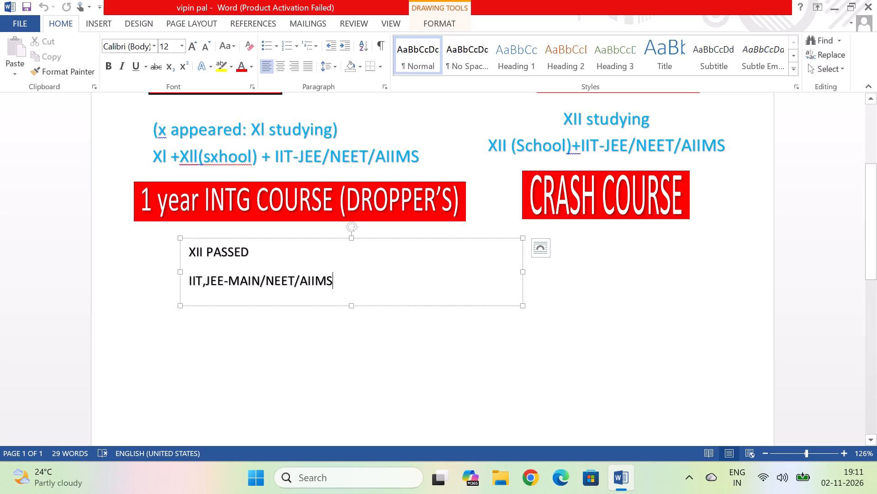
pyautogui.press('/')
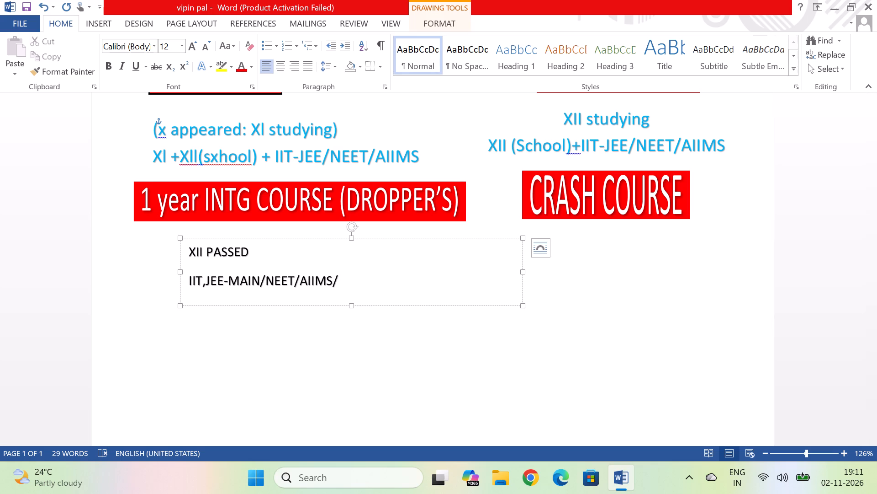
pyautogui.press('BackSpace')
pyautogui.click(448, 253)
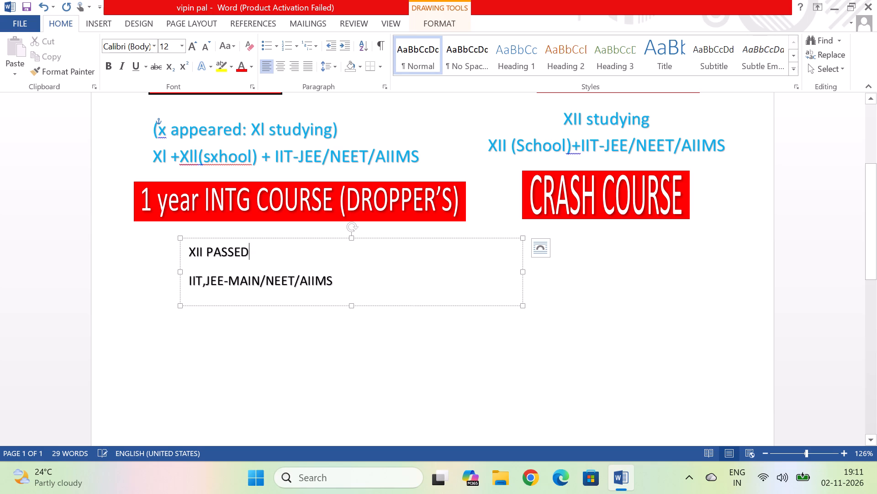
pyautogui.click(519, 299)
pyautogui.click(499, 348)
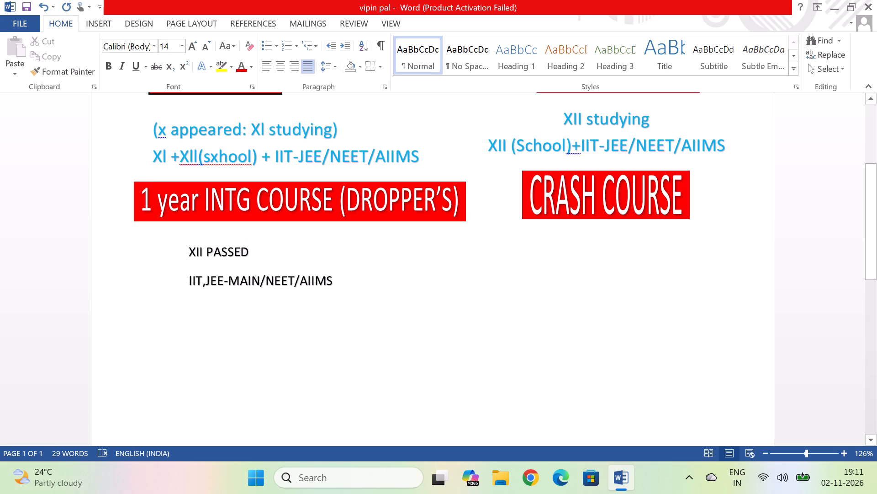
# Move the word MAIN from after "IIT,JEE-" to the end of that line, following AIIMS.
pyautogui.moveTo(189, 256); pyautogui.dragTo(201, 256)
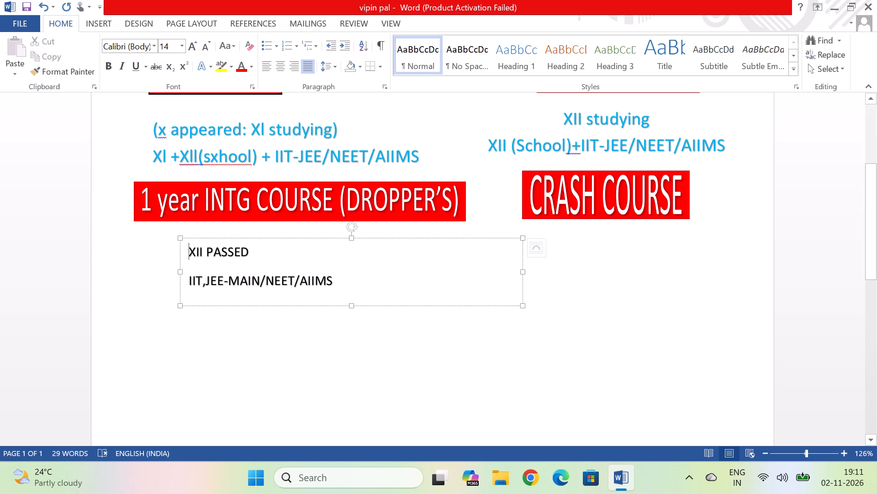
pyautogui.moveTo(201, 256); pyautogui.dragTo(280, 279)
pyautogui.click(280, 279)
pyautogui.moveTo(301, 279); pyautogui.dragTo(306, 279)
pyautogui.moveTo(308, 279); pyautogui.dragTo(319, 279)
pyautogui.moveTo(323, 279); pyautogui.dragTo(303, 280)
pyautogui.moveTo(261, 281); pyautogui.dragTo(233, 279)
pyautogui.moveTo(234, 275); pyautogui.dragTo(246, 278)
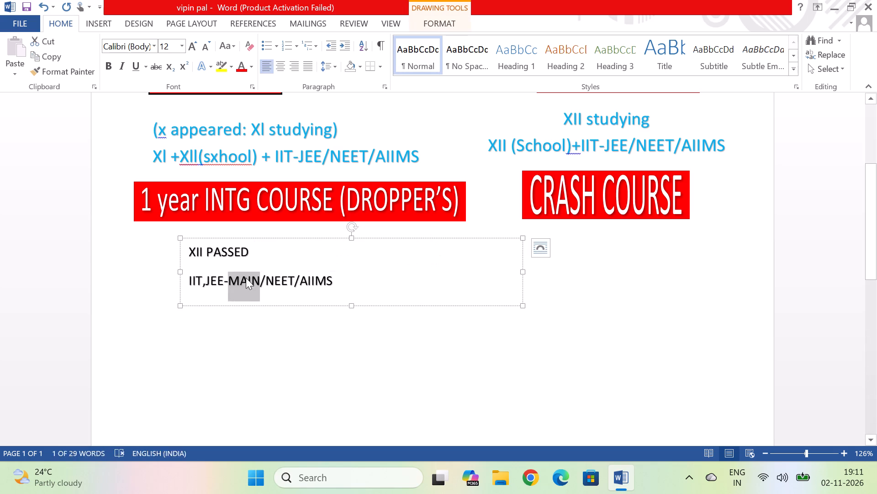
pyautogui.moveTo(246, 278); pyautogui.dragTo(333, 280)
pyautogui.doubleClick(338, 280)
pyautogui.moveTo(333, 280); pyautogui.dragTo(328, 280)
pyautogui.moveTo(310, 281); pyautogui.dragTo(190, 258)
pyautogui.click(190, 257)
pyautogui.click(316, 262)
pyautogui.moveTo(316, 262); pyautogui.dragTo(332, 274)
pyautogui.tripleClick(339, 281)
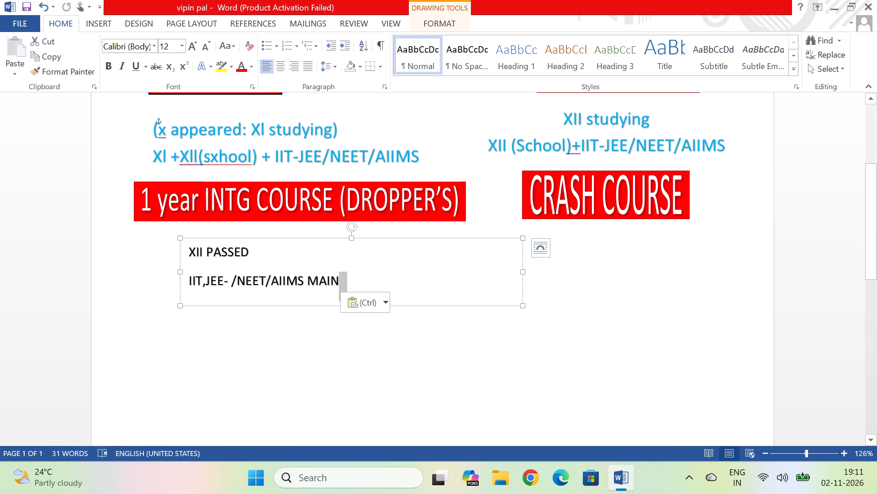
# Remove the space after paragraph from the "XII PASSED" line and the "IIT,JEE-" line below it.
pyautogui.moveTo(188, 250); pyautogui.dragTo(293, 275)
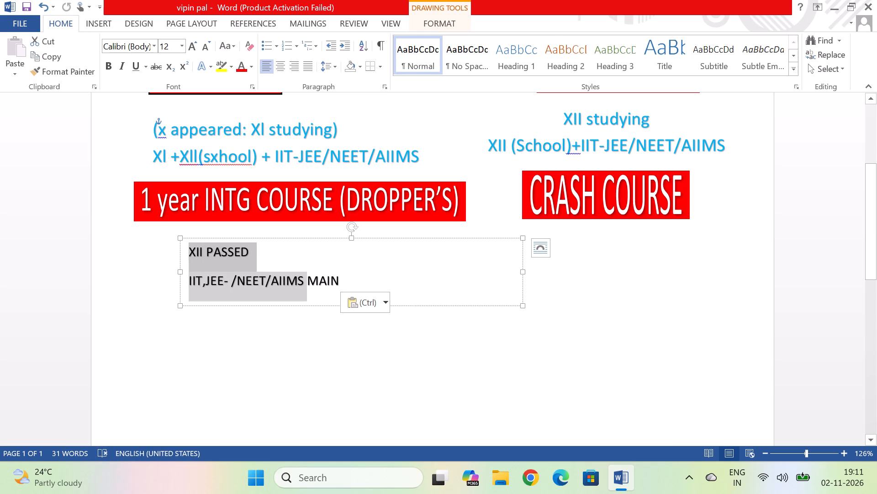
pyautogui.moveTo(293, 275); pyautogui.dragTo(321, 281)
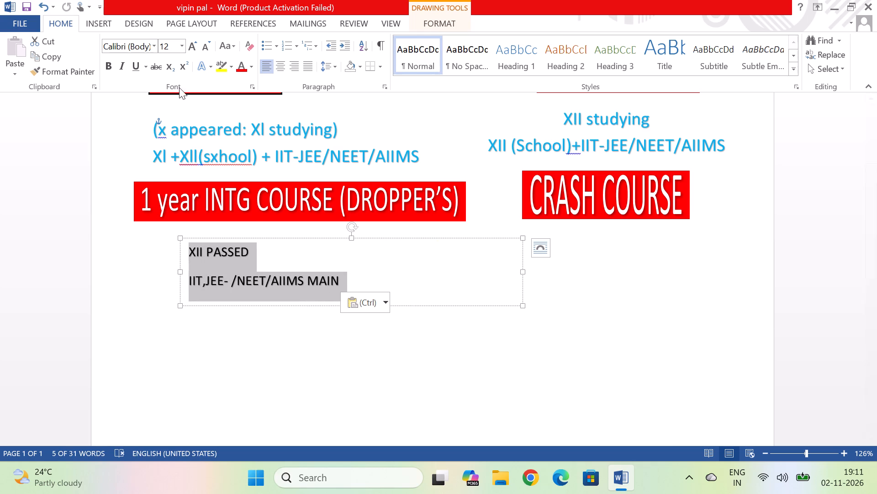
pyautogui.click(336, 69)
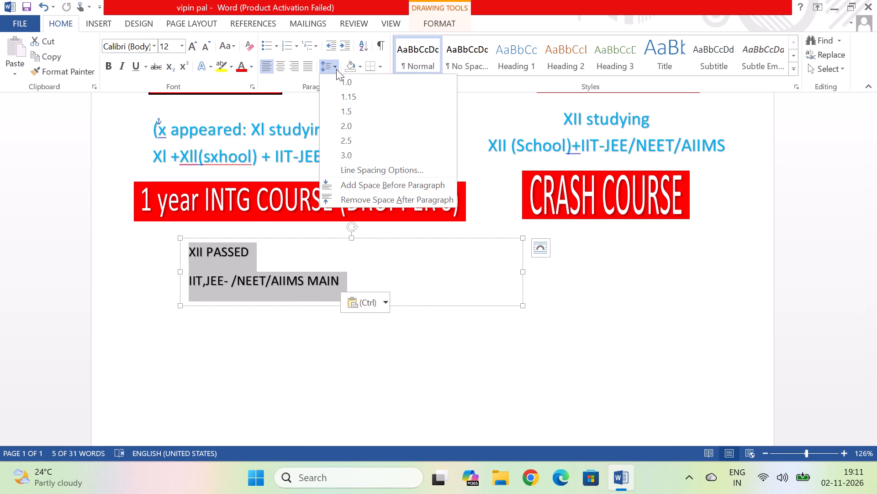
pyautogui.click(384, 204)
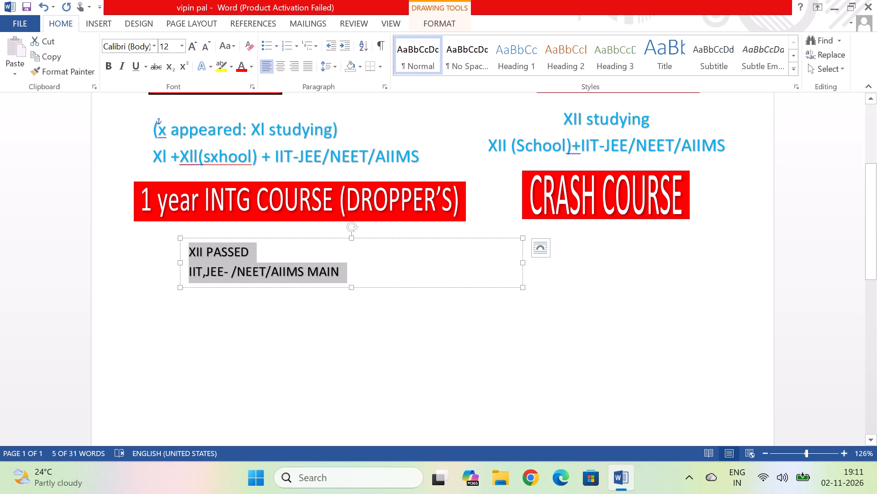
pyautogui.click(396, 268)
pyautogui.click(399, 329)
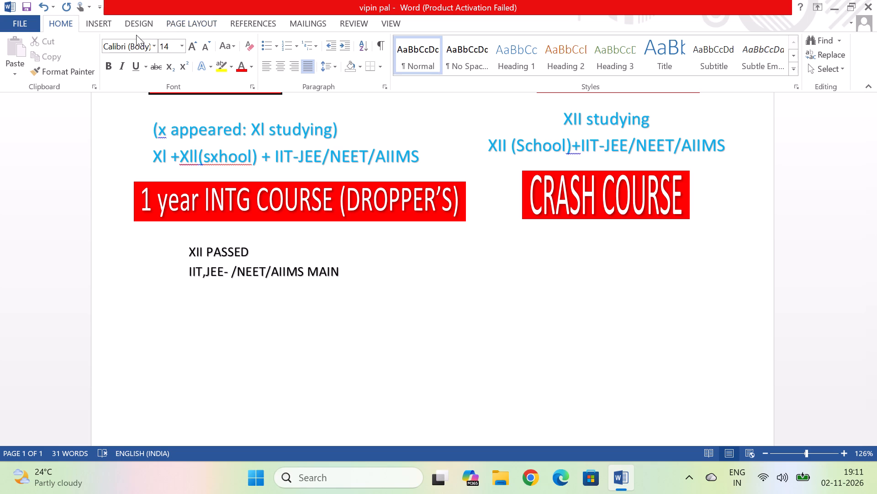
# Insert a new WordArt object in the first style, plain black lettering with a shadow.
pyautogui.click(97, 23)
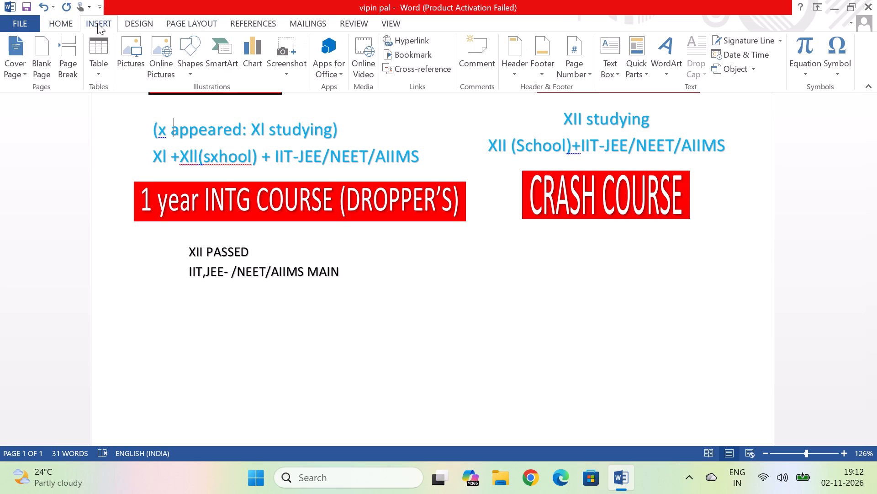
pyautogui.click(673, 73)
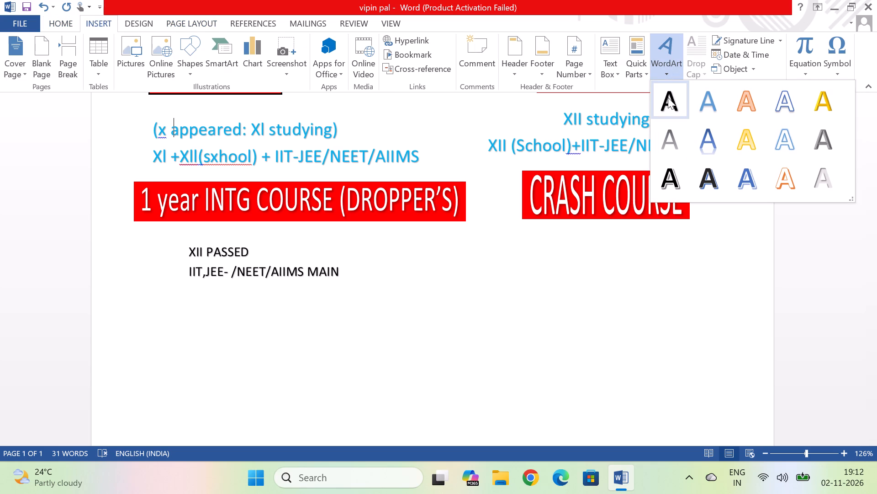
pyautogui.click(668, 102)
pyautogui.moveTo(389, 152); pyautogui.dragTo(538, 463)
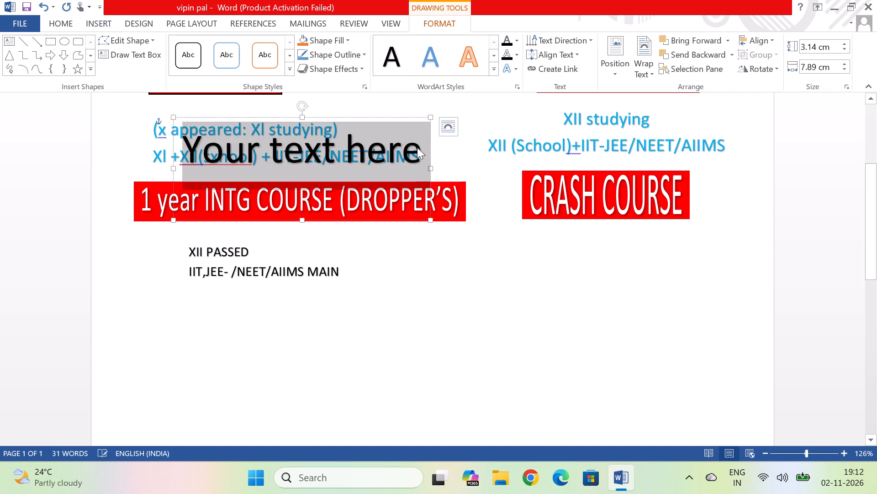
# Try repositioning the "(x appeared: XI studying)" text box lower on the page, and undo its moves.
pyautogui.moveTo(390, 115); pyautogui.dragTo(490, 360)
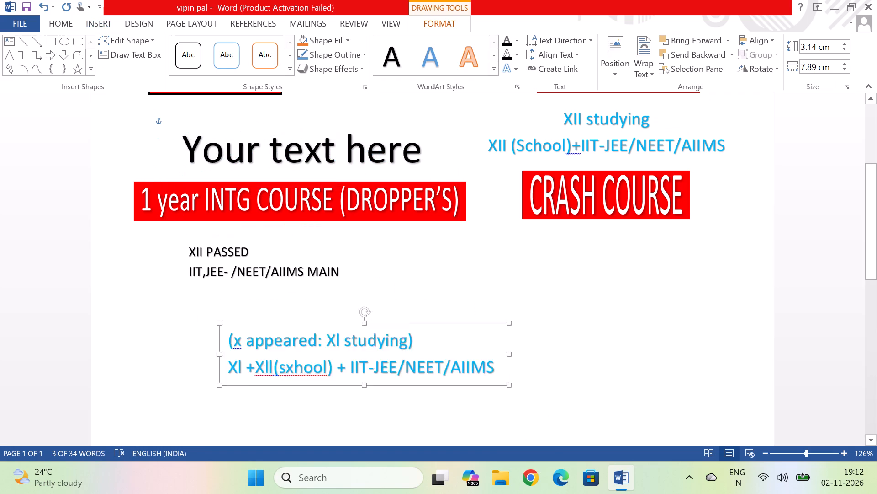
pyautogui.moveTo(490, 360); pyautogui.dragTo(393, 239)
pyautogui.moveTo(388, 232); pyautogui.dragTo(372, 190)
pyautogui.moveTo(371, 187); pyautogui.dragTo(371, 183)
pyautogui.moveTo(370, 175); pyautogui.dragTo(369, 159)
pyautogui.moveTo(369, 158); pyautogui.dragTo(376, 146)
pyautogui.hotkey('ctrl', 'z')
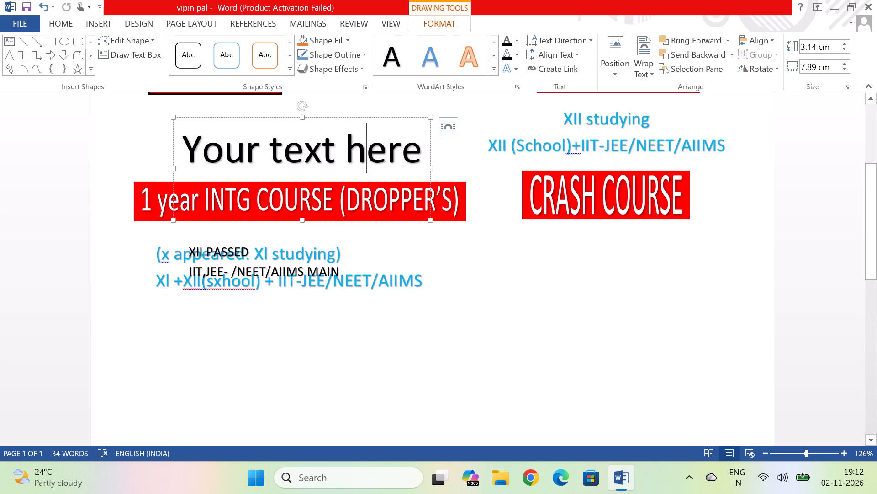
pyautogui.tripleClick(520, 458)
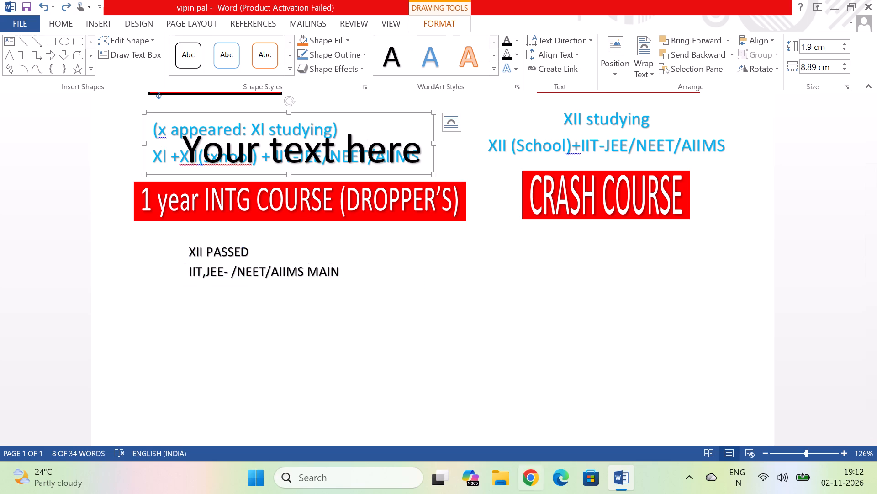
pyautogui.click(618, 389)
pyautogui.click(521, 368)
# Move the "Your text here" WordArt to the blank area beneath the CRASH COURSE banner.
pyautogui.click(361, 135)
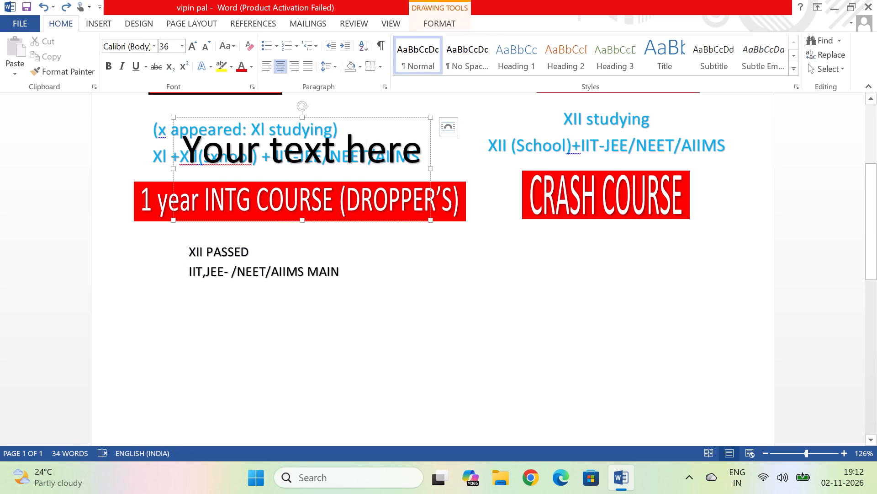
pyautogui.moveTo(431, 151); pyautogui.dragTo(660, 320)
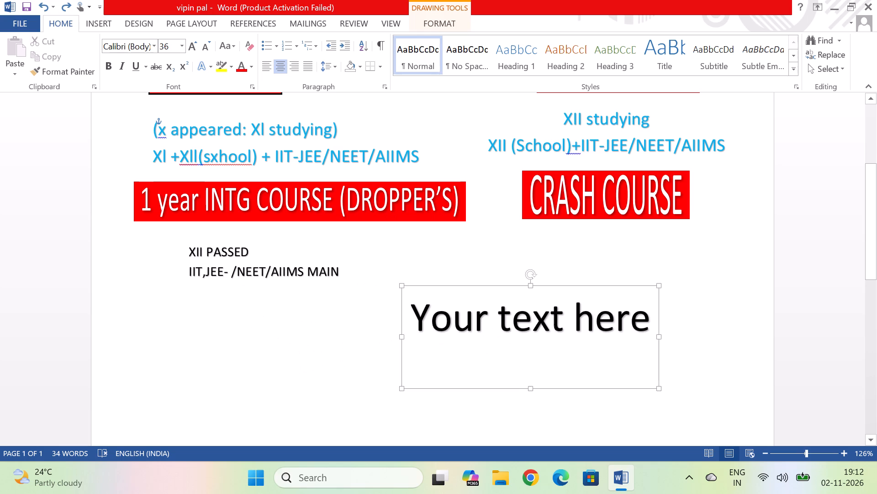
pyautogui.moveTo(660, 320); pyautogui.dragTo(692, 306)
pyautogui.moveTo(693, 306); pyautogui.dragTo(700, 317)
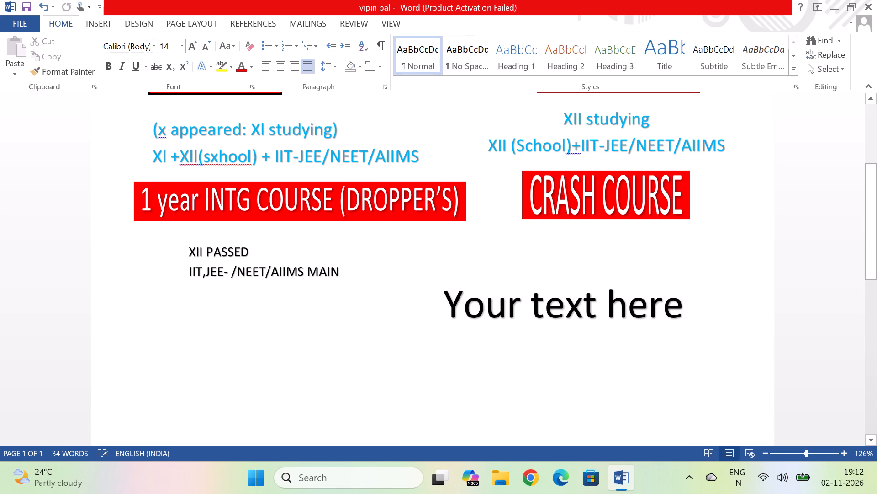
# Delete all of the placeholder text "Your text here" from the new WordArt box.
pyautogui.click(582, 330)
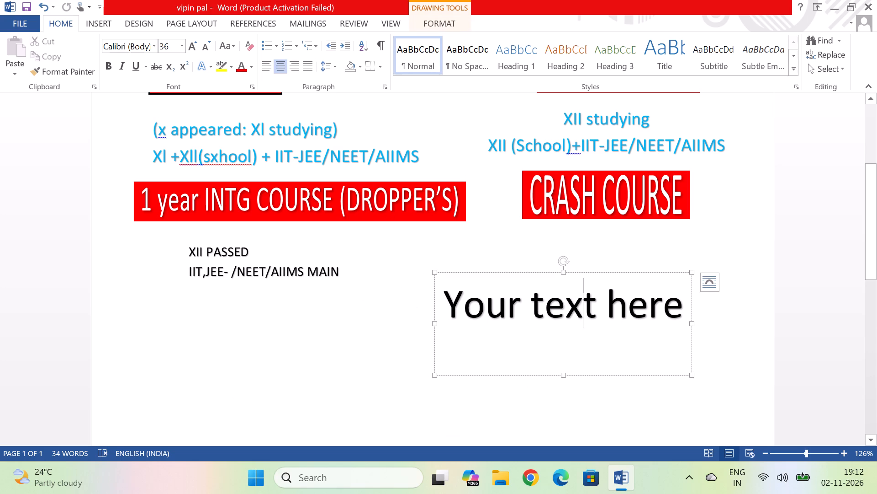
pyautogui.press('BackSpace')
pyautogui.press('BackSpace')
pyautogui.press('BackSpace')
pyautogui.press('BackSpace')
pyautogui.press('BackSpace')
pyautogui.press('BackSpace')
pyautogui.press('BackSpace')
pyautogui.press('BackSpace')
pyautogui.press('BackSpace')
pyautogui.press('BackSpace')
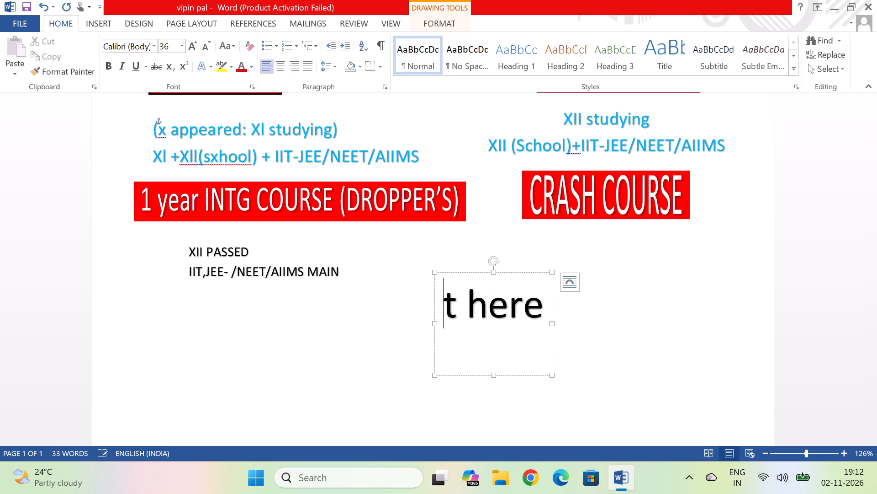
pyautogui.click(541, 302)
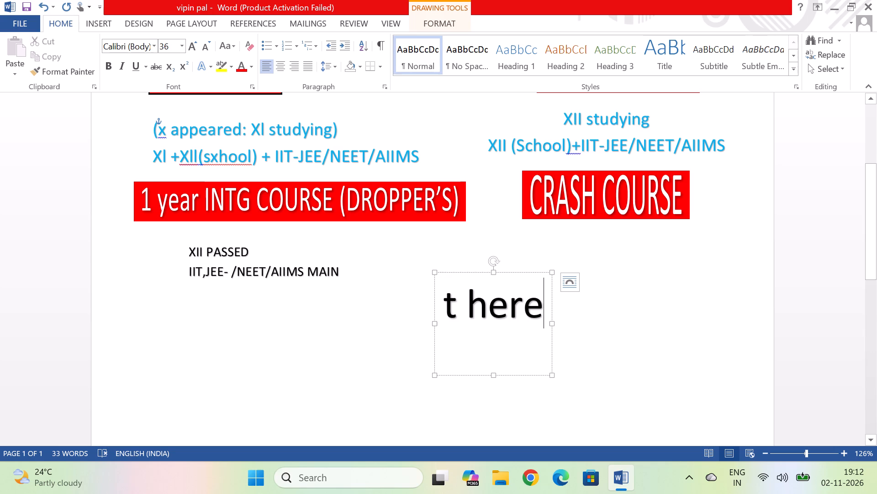
pyautogui.press('BackSpace')
pyautogui.press('BackSpace')
pyautogui.press('BackSpace')
pyautogui.press('BackSpace')
pyautogui.press('BackSpace')
pyautogui.press('BackSpace')
pyautogui.press('BackSpace')
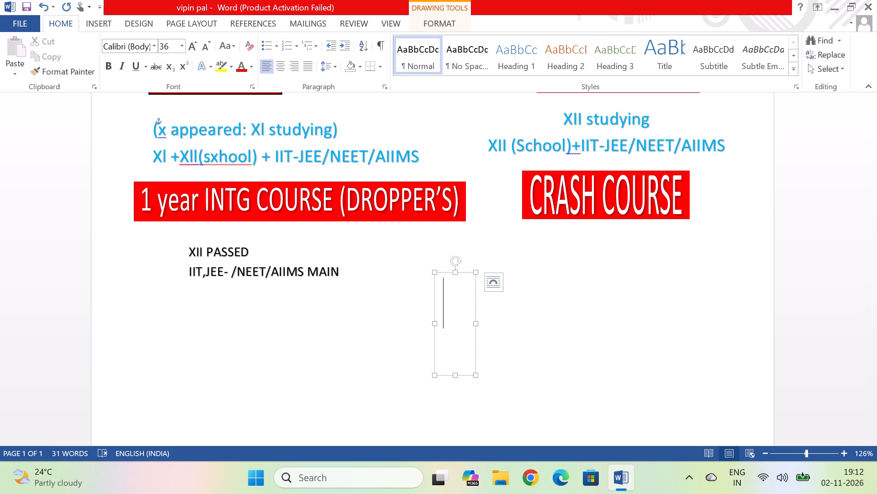
# Set the font size of the emptied WordArt box to 14 and place the text cursor inside it.
pyautogui.click(180, 47)
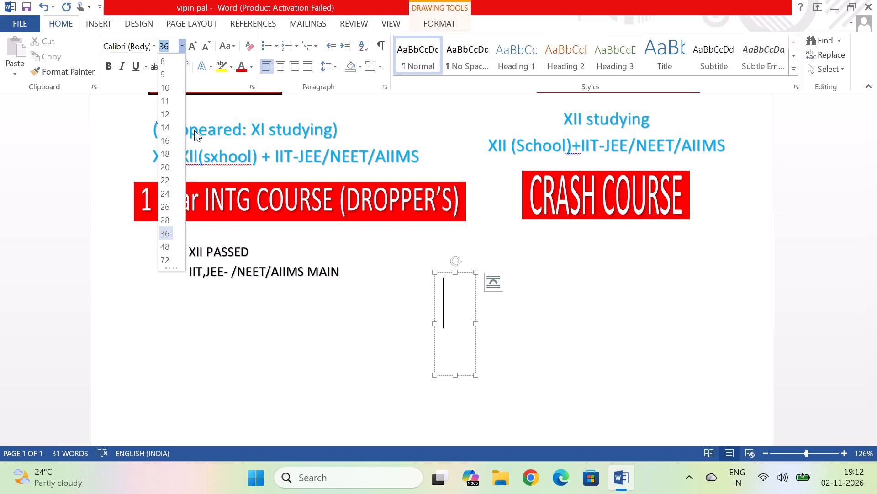
pyautogui.doubleClick(170, 128)
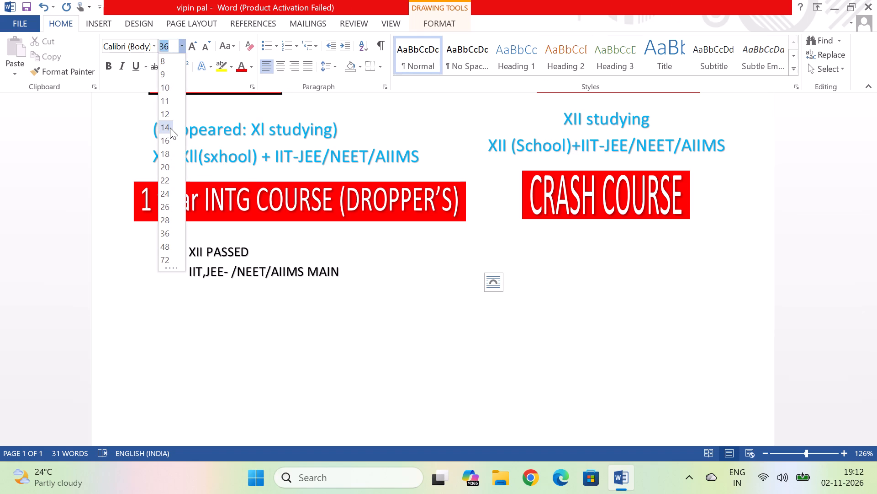
pyautogui.click(577, 278)
pyautogui.click(532, 300)
pyautogui.moveTo(423, 297); pyautogui.dragTo(432, 297)
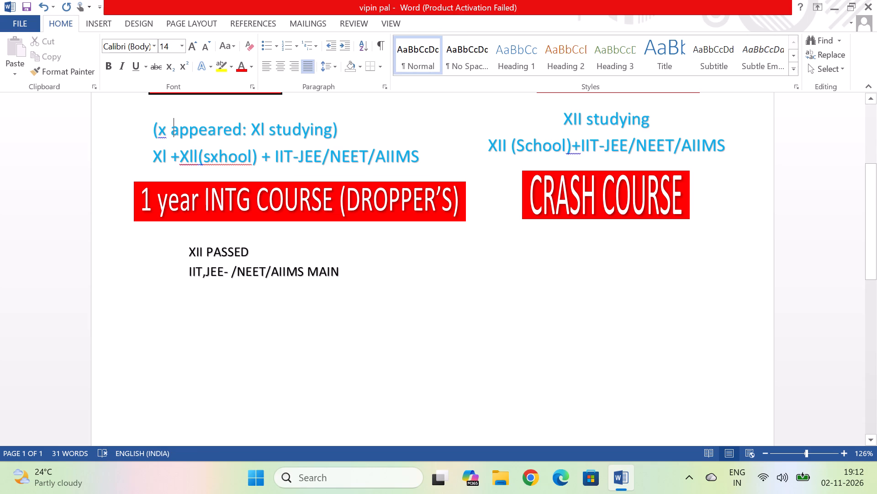
pyautogui.click(455, 292)
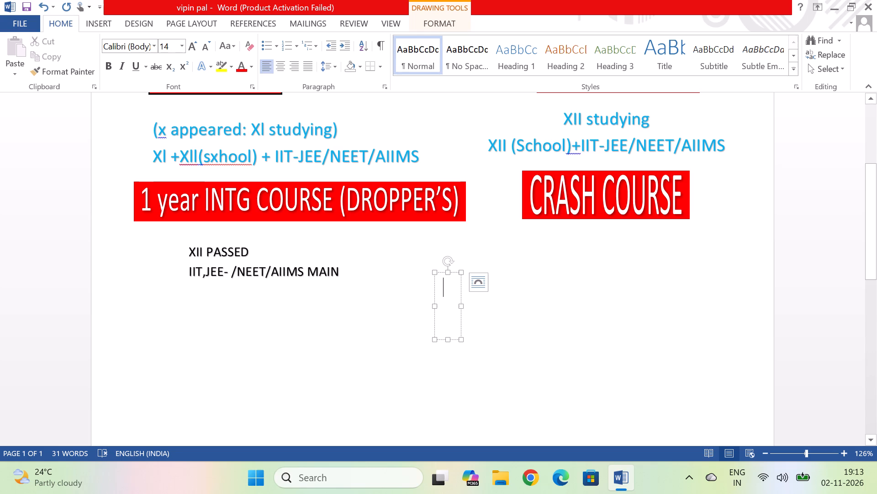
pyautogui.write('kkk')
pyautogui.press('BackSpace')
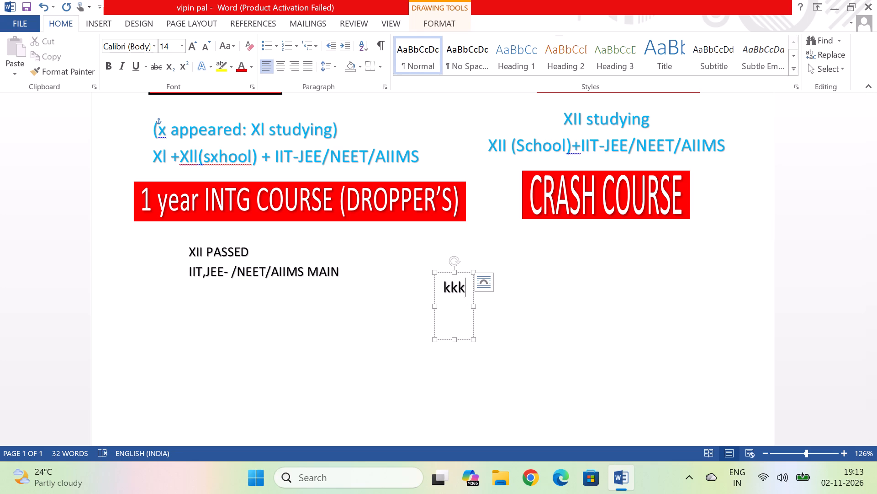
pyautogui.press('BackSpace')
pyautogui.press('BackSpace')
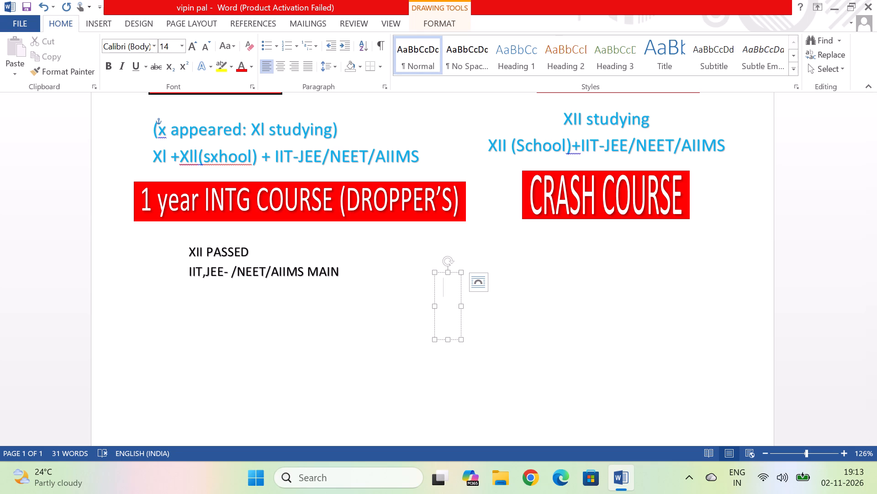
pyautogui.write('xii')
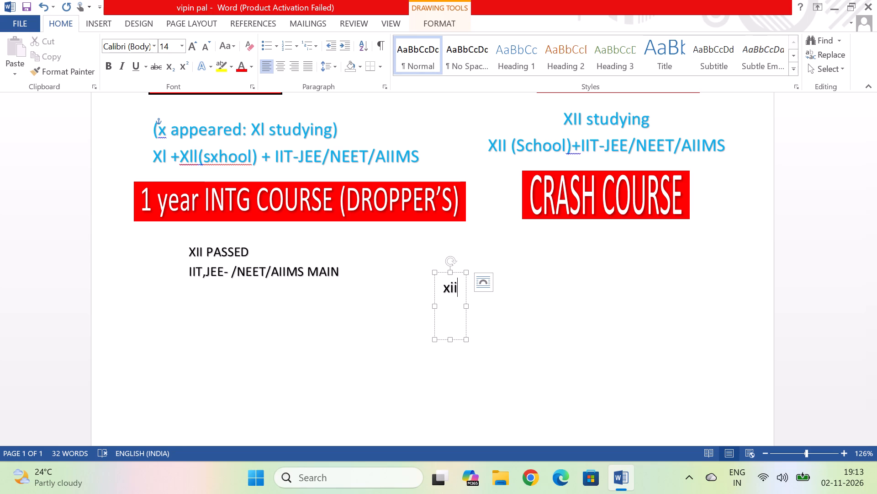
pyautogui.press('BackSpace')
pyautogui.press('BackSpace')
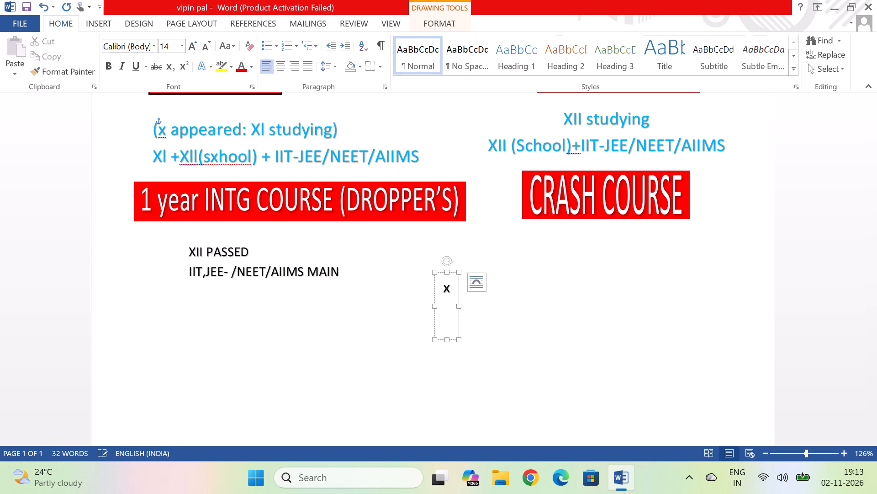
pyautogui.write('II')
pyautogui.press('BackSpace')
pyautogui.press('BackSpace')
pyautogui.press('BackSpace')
# Enter "XII &XII PASSES" as the first line of the empty WordArt box.
pyautogui.write('XI')
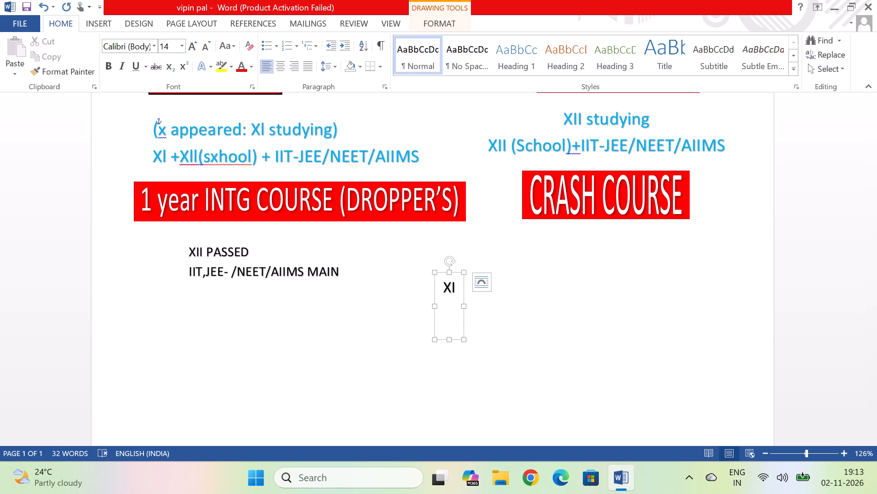
pyautogui.write('I')
pyautogui.press('space')
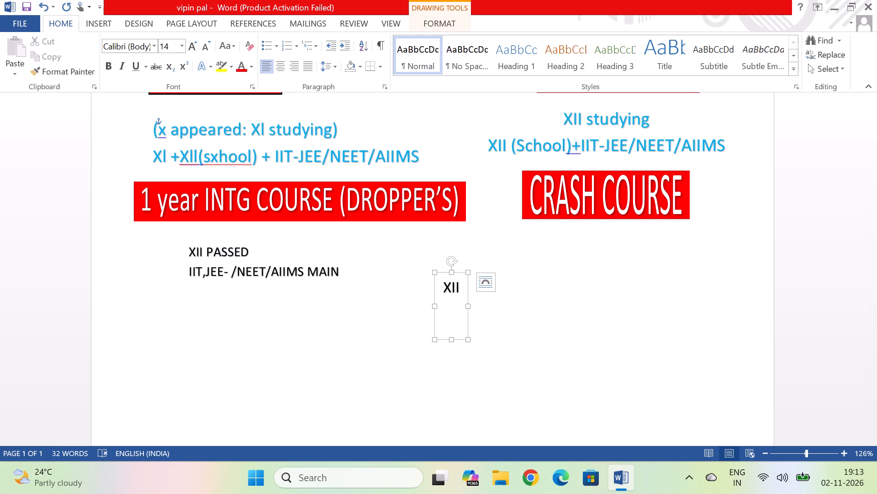
pyautogui.hotkey('shift', '&')
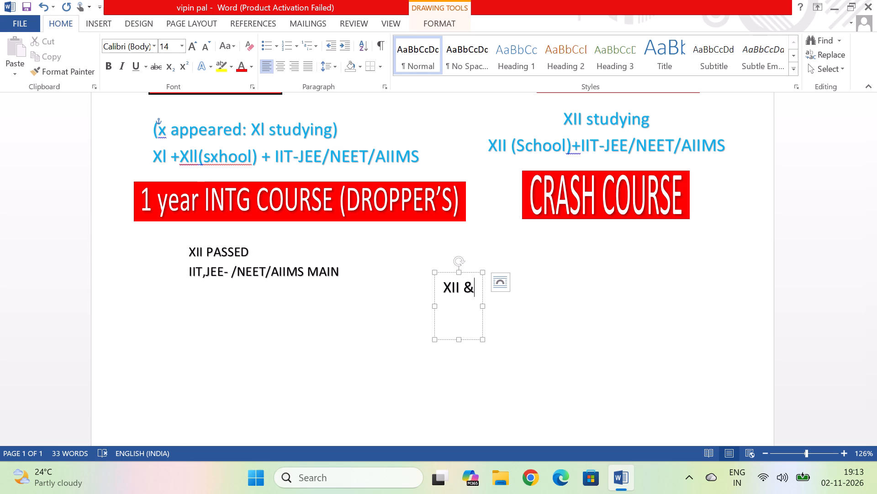
pyautogui.write('XII')
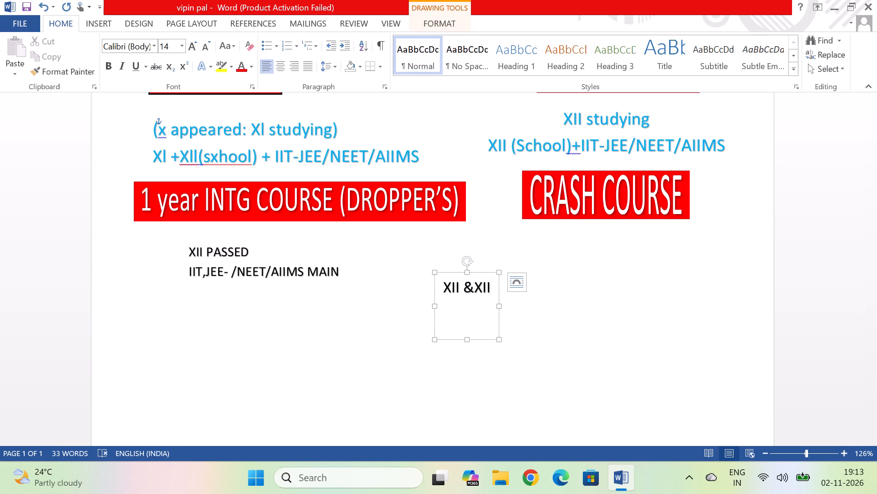
pyautogui.press('space')
pyautogui.write('PASSES')
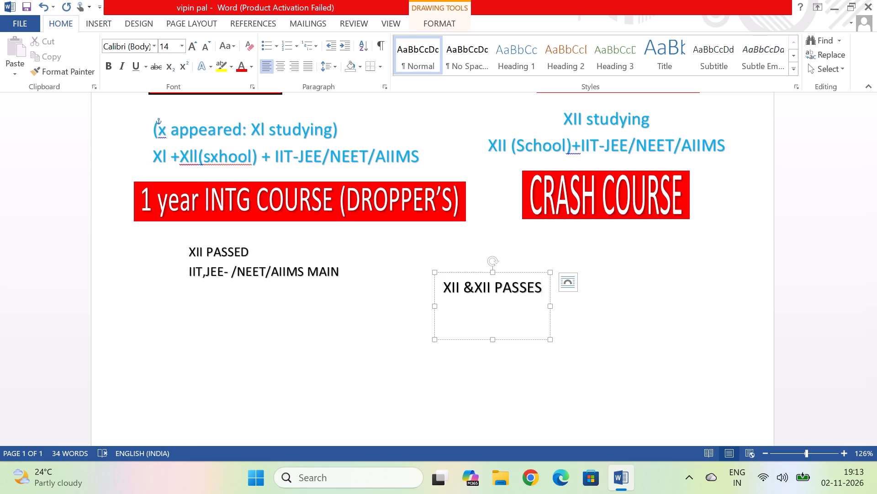
# Add a second line reading "IIT,JEE-MAIN/NEET/AIIMS" to the WordArt box.
pyautogui.press('Return')
pyautogui.write('IIT')
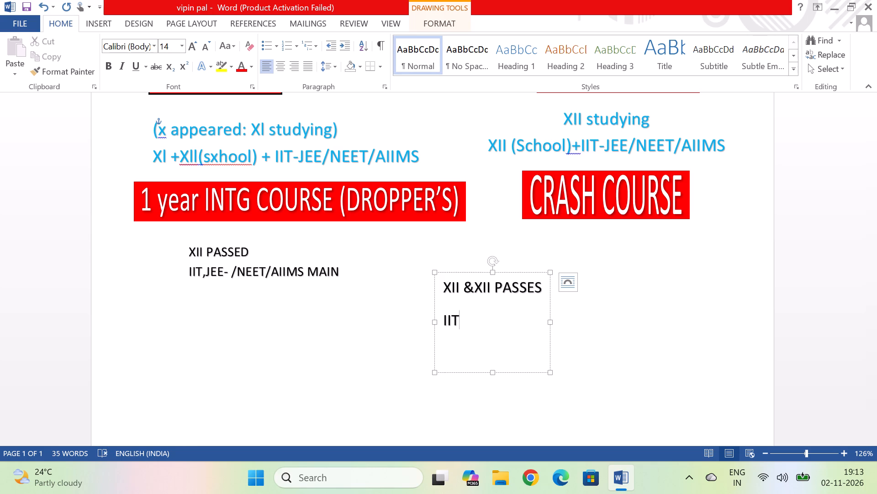
pyautogui.write(',JW')
pyautogui.press('BackSpace')
pyautogui.write('EE')
pyautogui.press('-')
pyautogui.write('MAIN')
pyautogui.press('/')
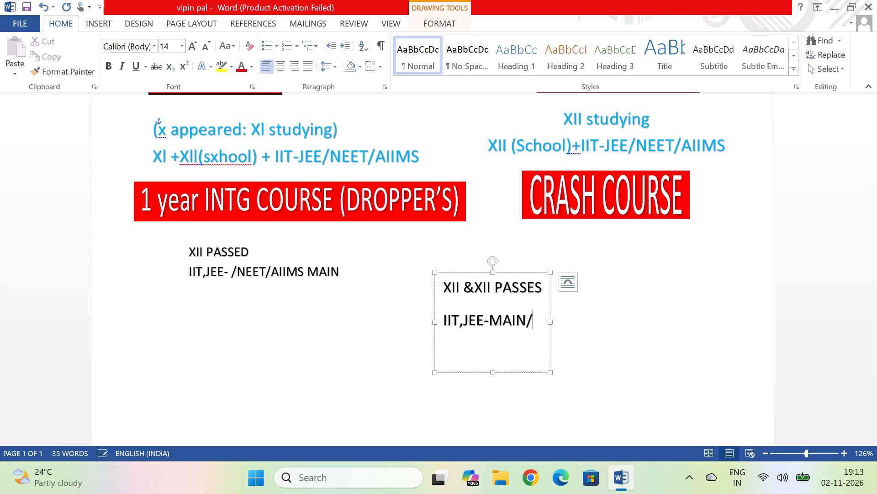
pyautogui.write('NEET')
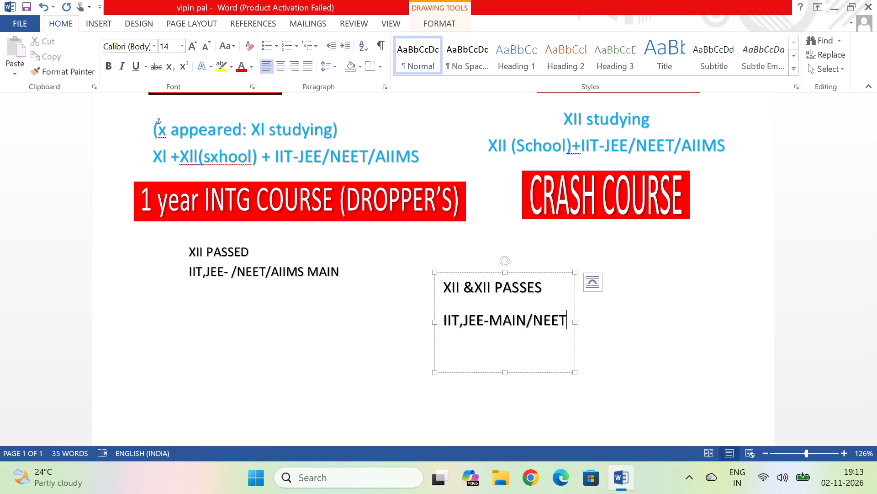
pyautogui.press('/')
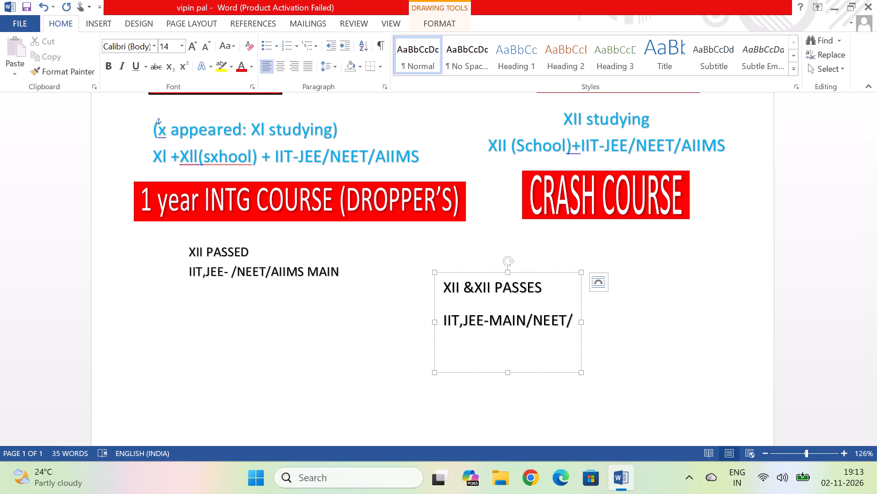
pyautogui.press('a')
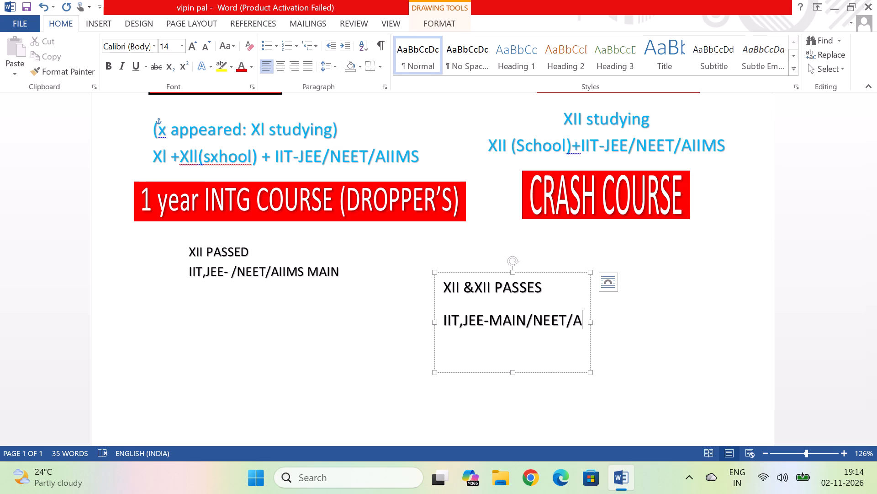
pyautogui.write('II')
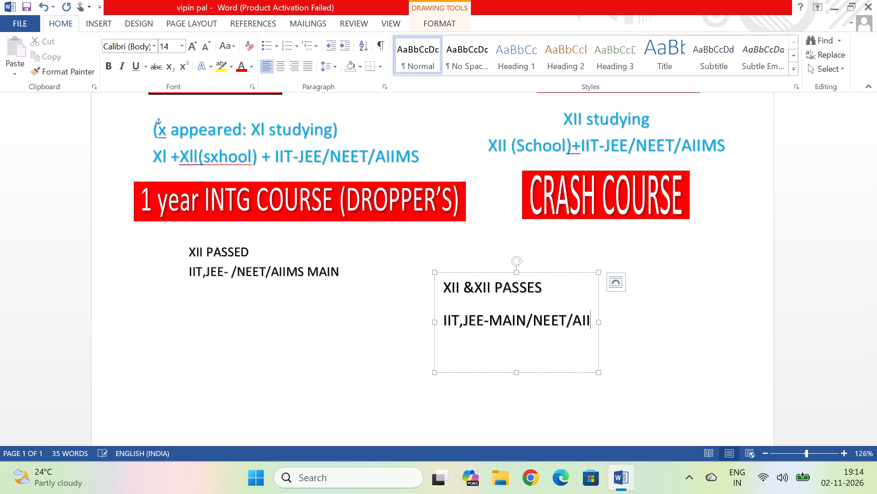
pyautogui.write('MS')
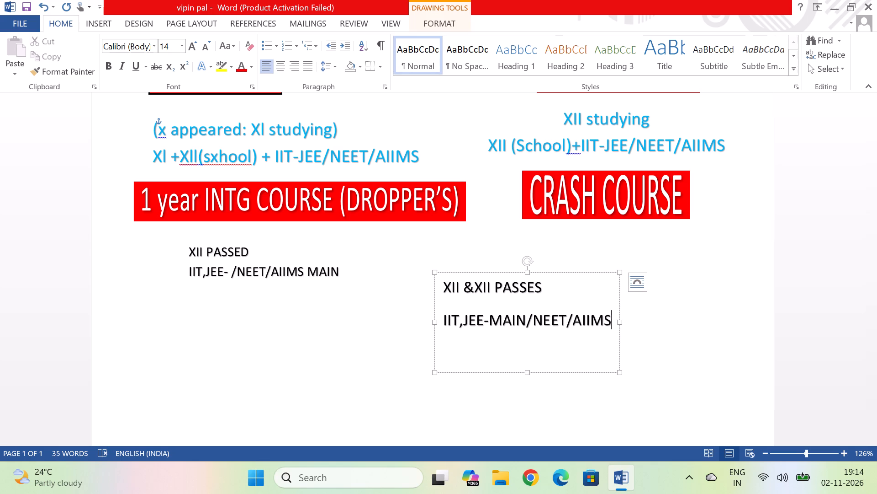
# Remove the space after paragraph from both lines of the new WordArt text.
pyautogui.hotkey('shift', 'Up')
pyautogui.hotkey('shift', 'Up')
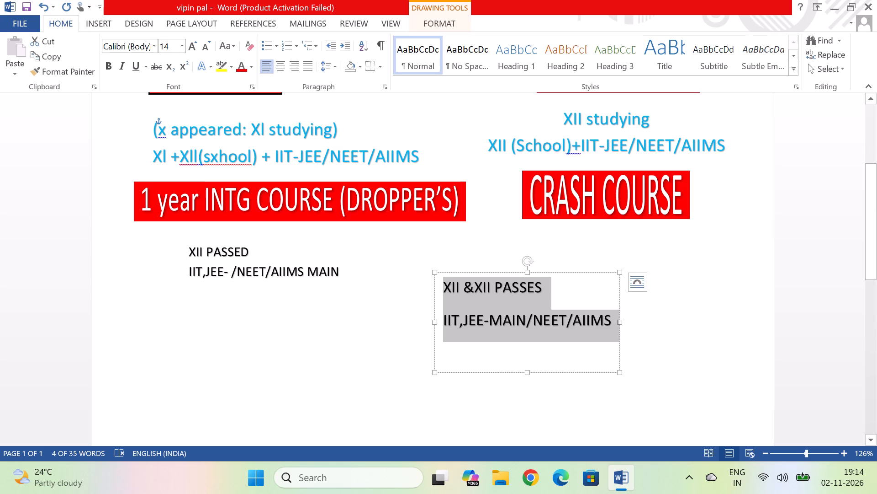
pyautogui.doubleClick(329, 69)
pyautogui.click(336, 66)
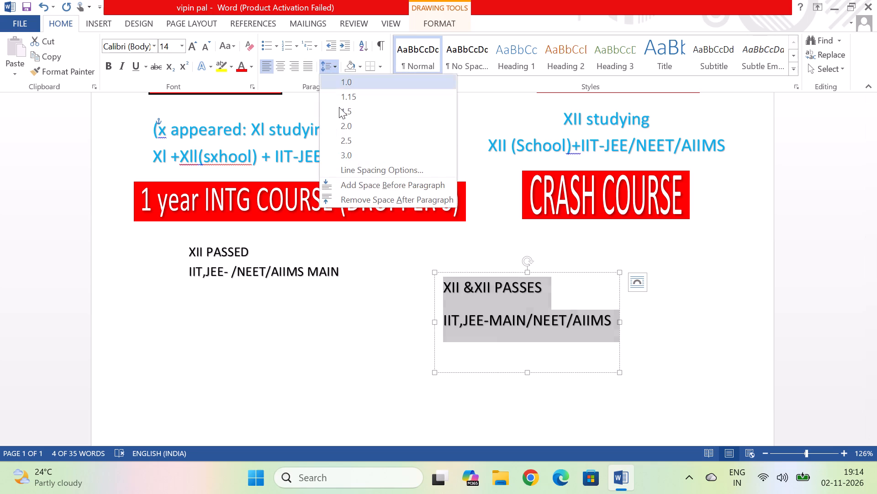
pyautogui.click(370, 199)
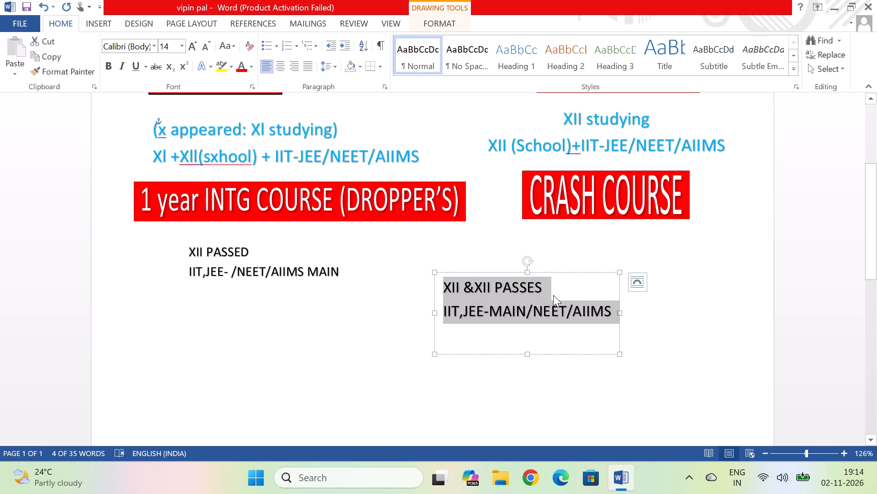
# Move the "XII &XII PASSES" WordArt box up to sit beneath the CRASH COURSE banner.
pyautogui.click(527, 272)
pyautogui.moveTo(527, 272); pyautogui.dragTo(557, 253)
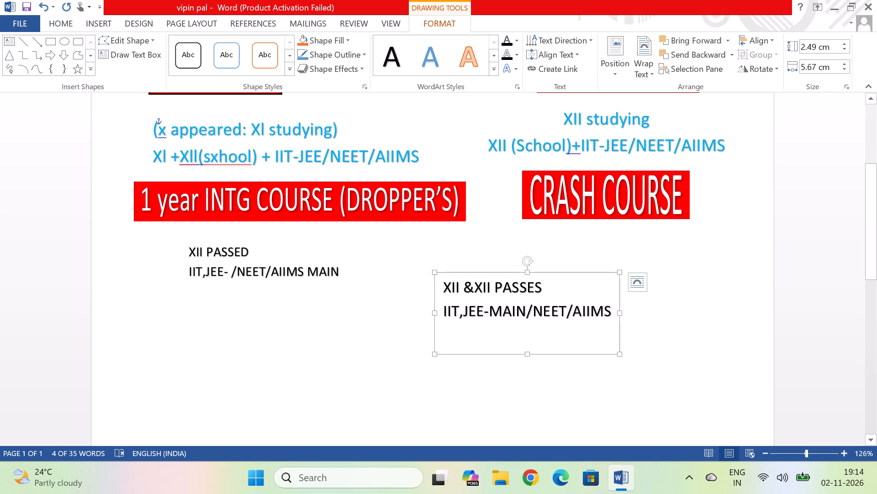
pyautogui.moveTo(557, 253); pyautogui.dragTo(553, 270)
pyautogui.moveTo(554, 272); pyautogui.dragTo(588, 245)
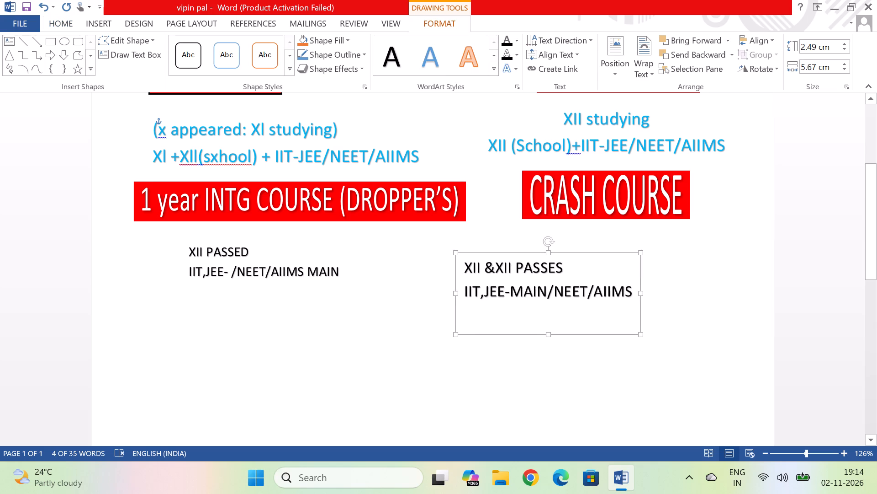
pyautogui.moveTo(588, 245); pyautogui.dragTo(601, 237)
pyautogui.moveTo(601, 237); pyautogui.dragTo(609, 233)
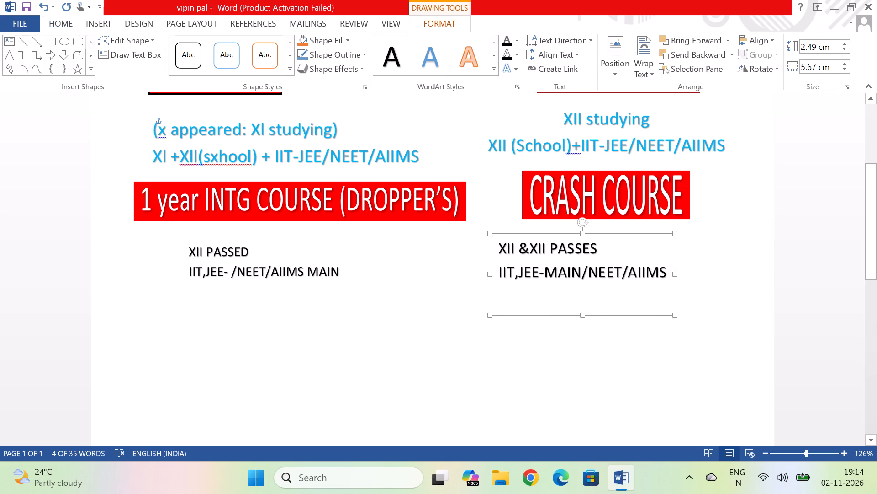
pyautogui.moveTo(609, 233); pyautogui.dragTo(614, 237)
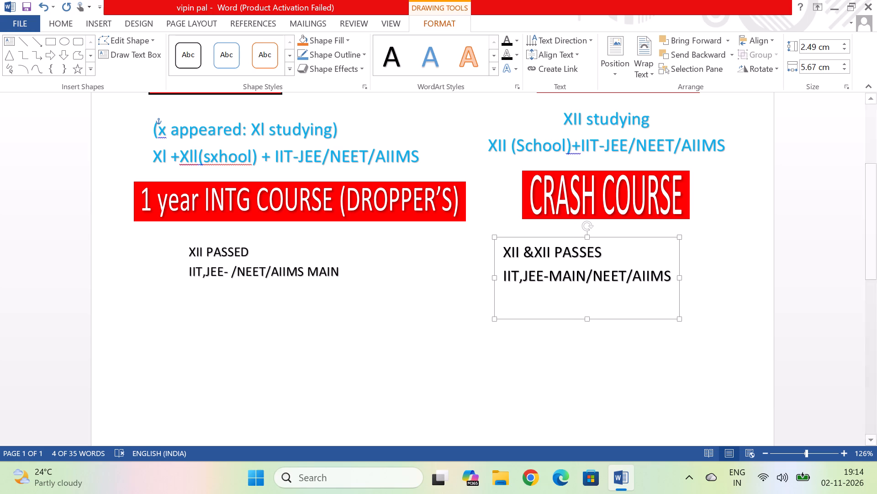
pyautogui.moveTo(614, 237); pyautogui.dragTo(629, 240)
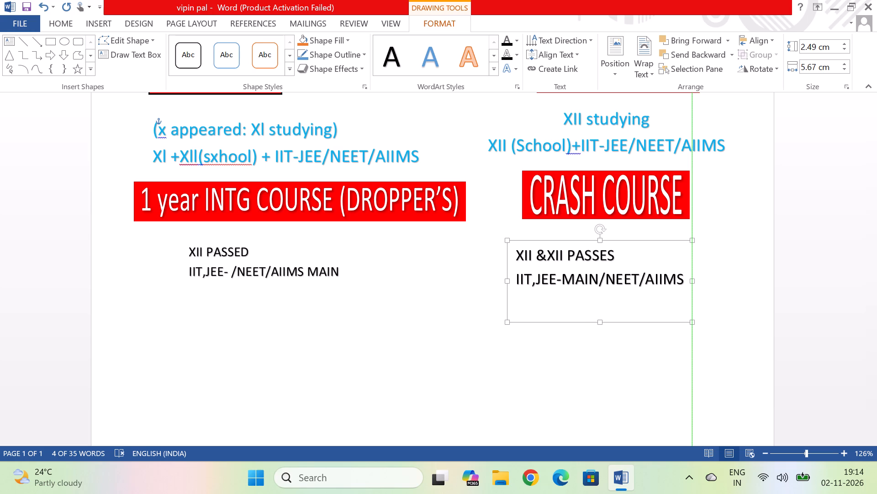
pyautogui.moveTo(629, 240); pyautogui.dragTo(629, 242)
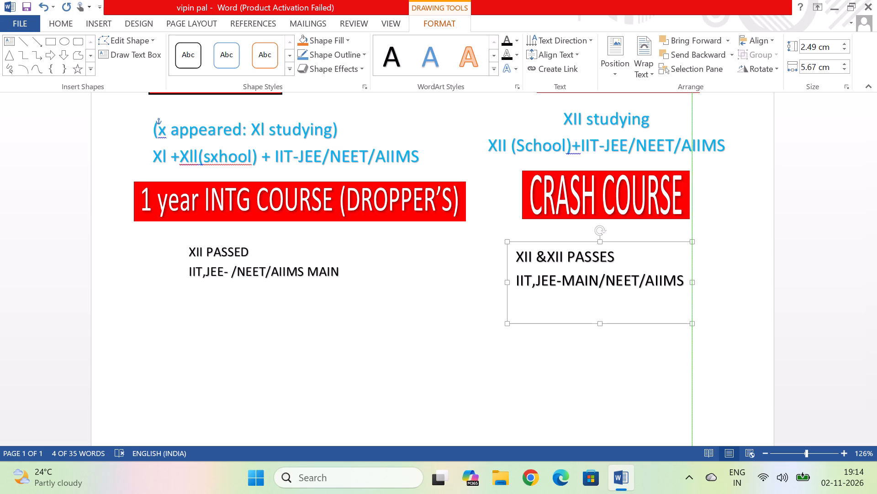
pyautogui.moveTo(629, 242); pyautogui.dragTo(623, 249)
pyautogui.click(623, 249)
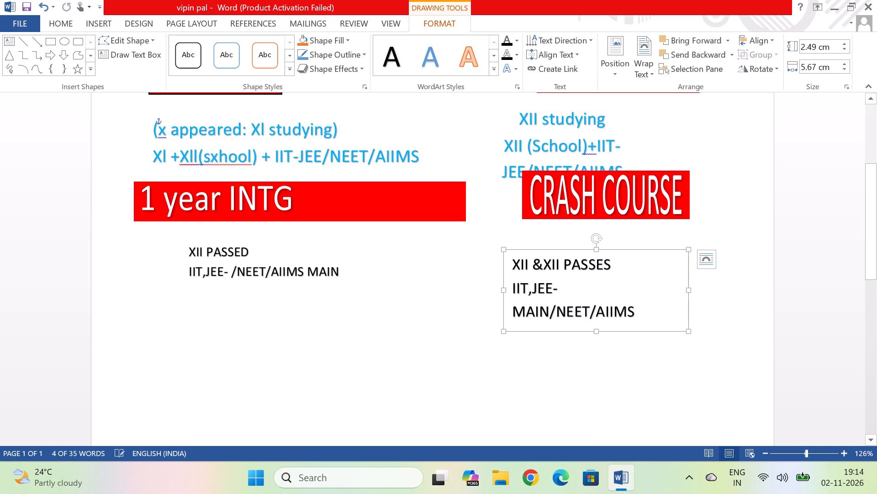
# Fine-tune the "XII &XII PASSES" box so its text sits centred close under the CRASH COURSE banner, and deselect it.
pyautogui.moveTo(505, 286); pyautogui.dragTo(501, 287)
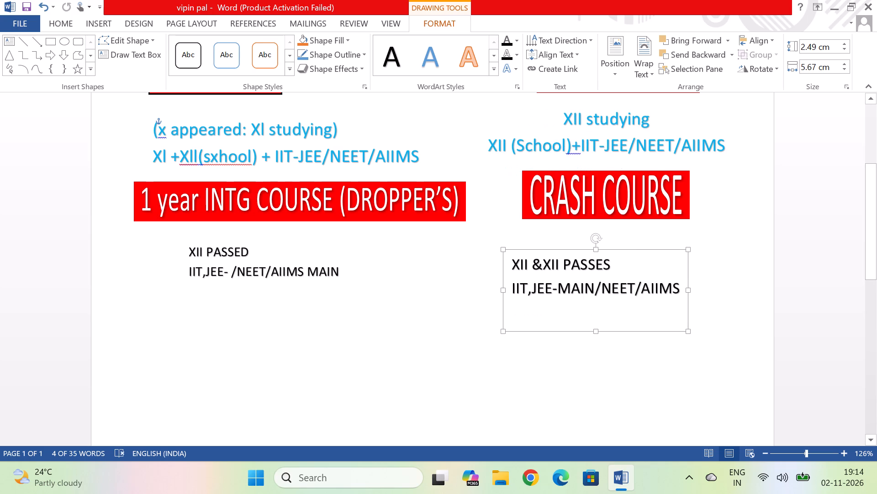
pyautogui.moveTo(501, 287); pyautogui.dragTo(481, 271)
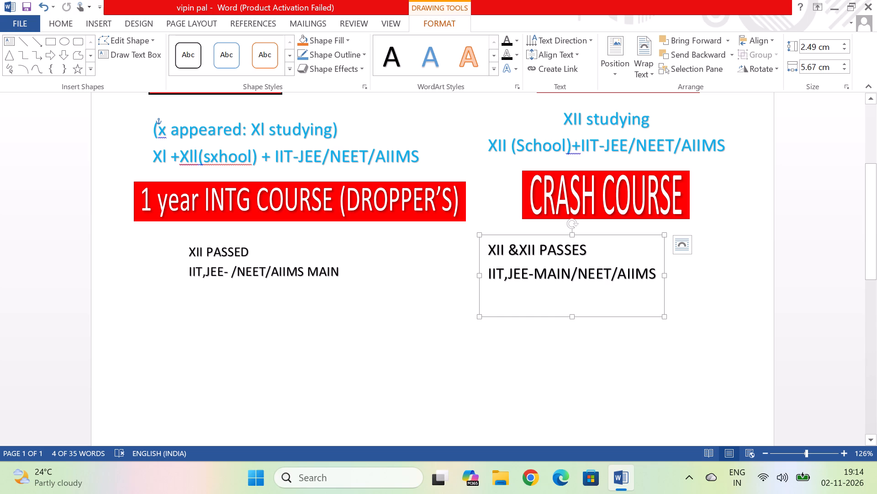
pyautogui.moveTo(662, 262); pyautogui.dragTo(673, 260)
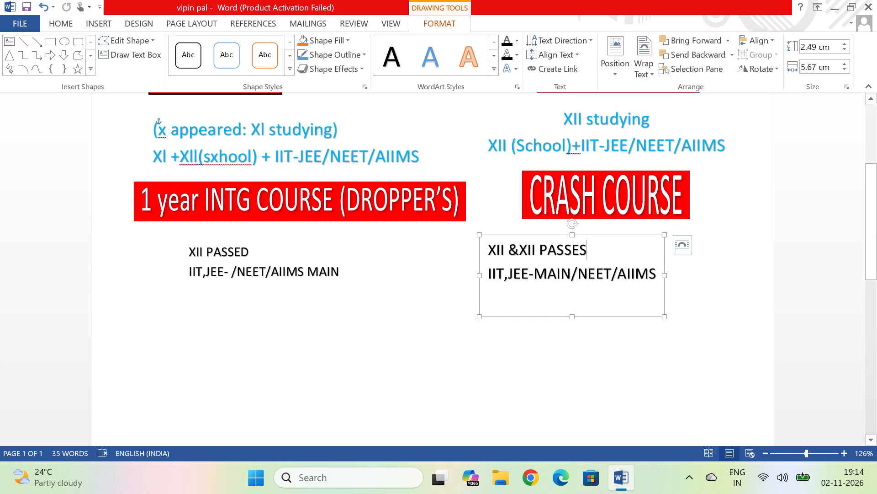
pyautogui.moveTo(665, 261); pyautogui.dragTo(687, 253)
pyautogui.moveTo(687, 253); pyautogui.dragTo(695, 256)
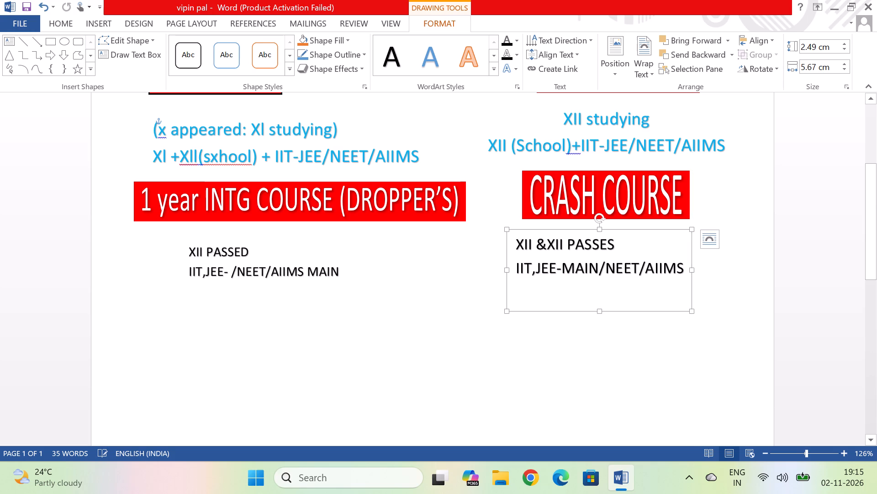
pyautogui.click(420, 342)
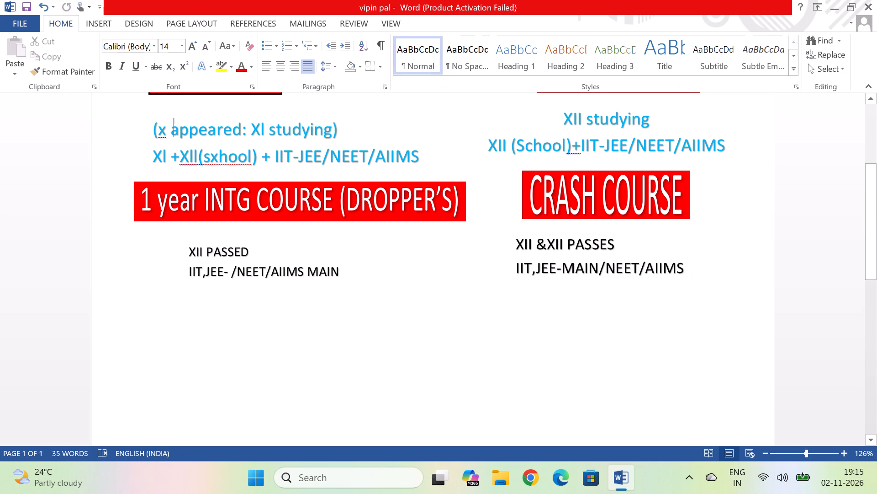
# Save the flyer document.
pyautogui.hotkey('ctrl', 's')
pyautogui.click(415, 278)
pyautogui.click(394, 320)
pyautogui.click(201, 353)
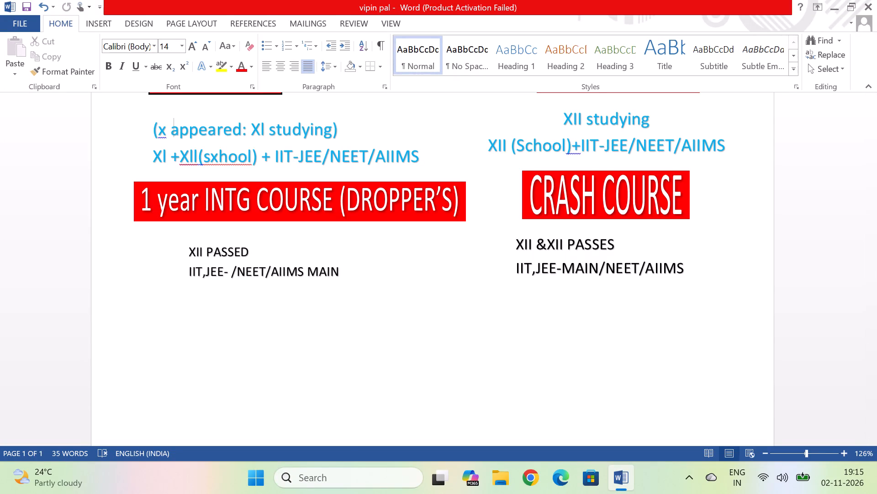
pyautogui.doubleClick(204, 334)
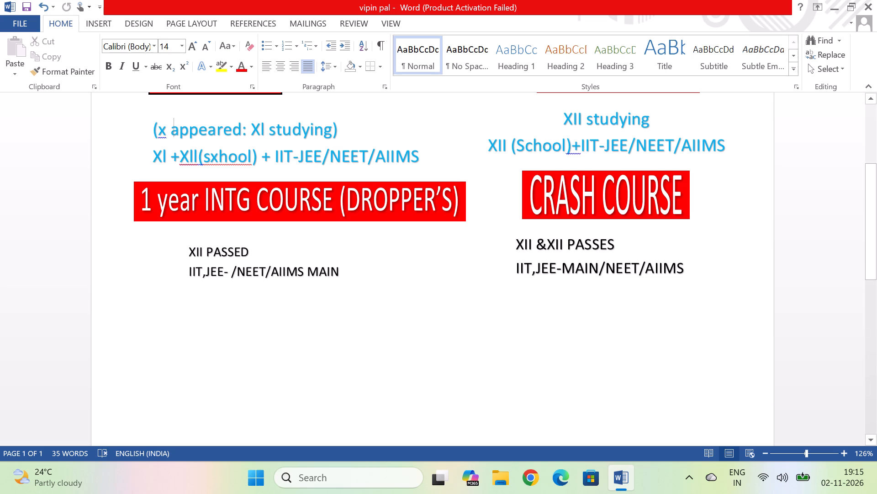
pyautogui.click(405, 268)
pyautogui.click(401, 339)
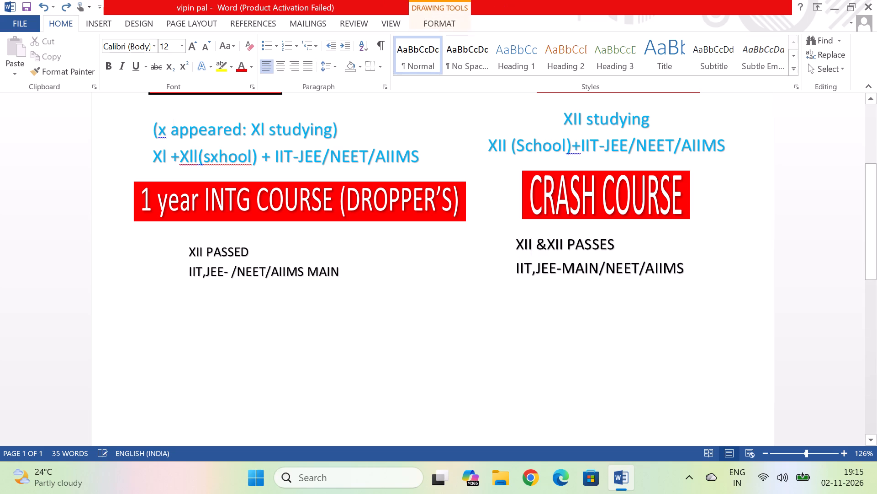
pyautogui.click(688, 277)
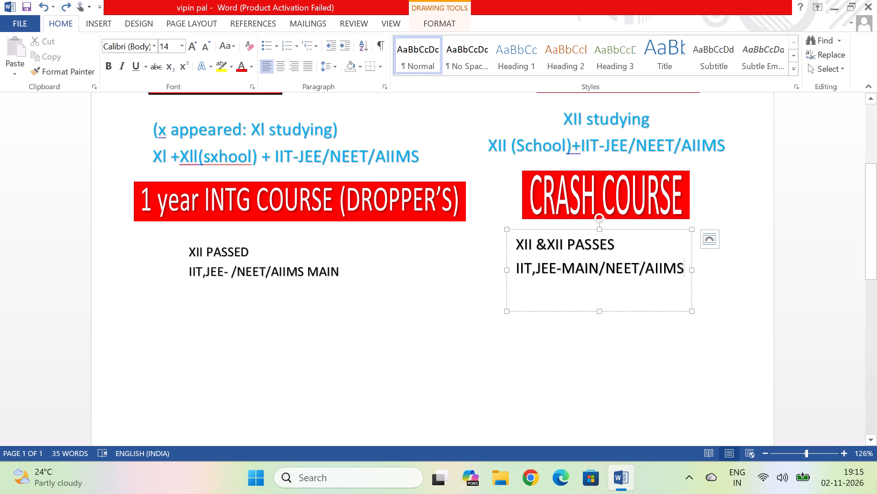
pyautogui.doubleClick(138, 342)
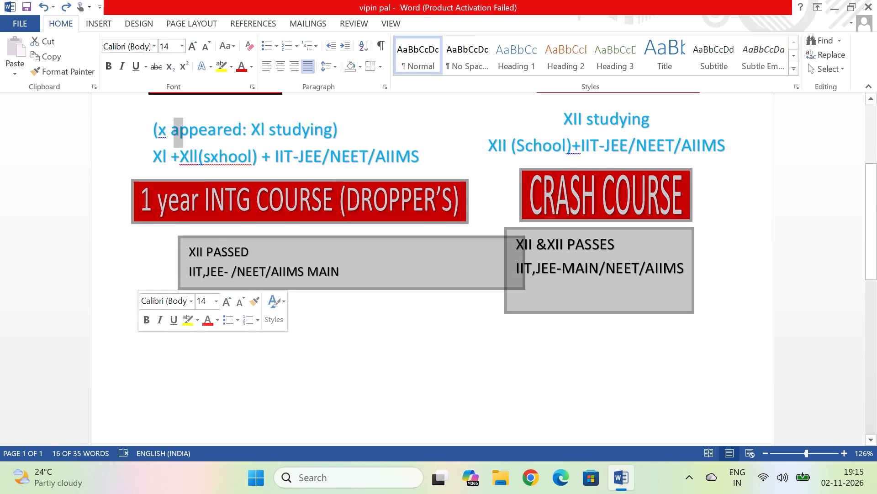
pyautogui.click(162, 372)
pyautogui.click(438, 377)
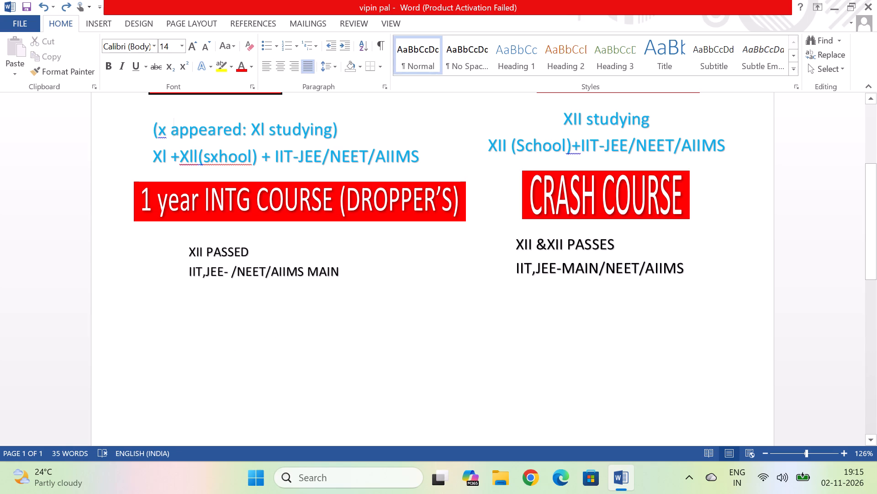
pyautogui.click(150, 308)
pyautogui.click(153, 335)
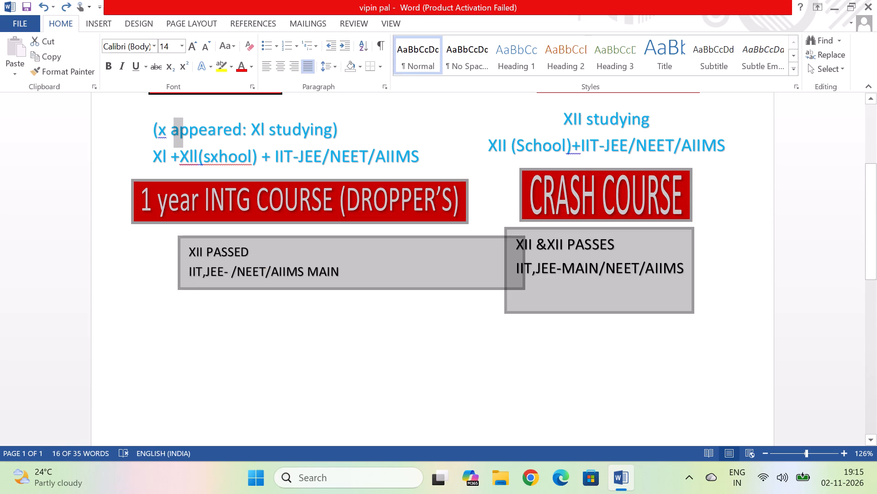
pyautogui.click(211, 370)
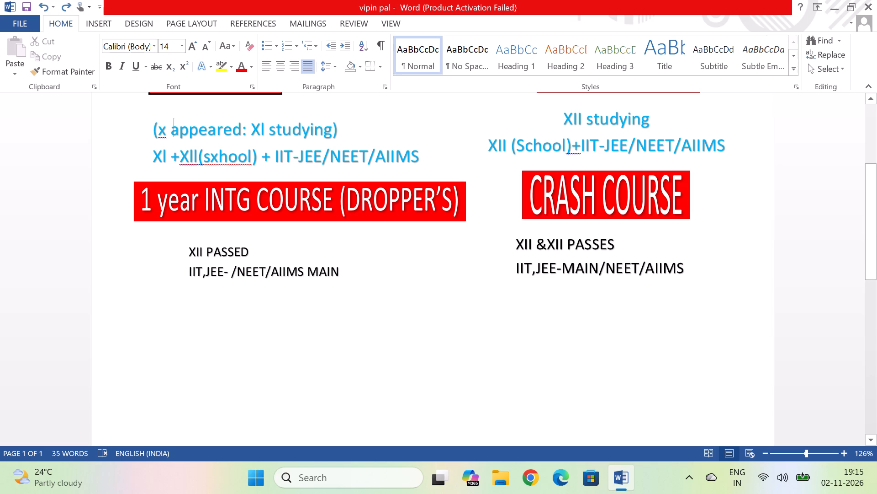
# Add a body text line reading "TARGET - 90" in the blank area below the DROPPER'S course details.
pyautogui.doubleClick(211, 365)
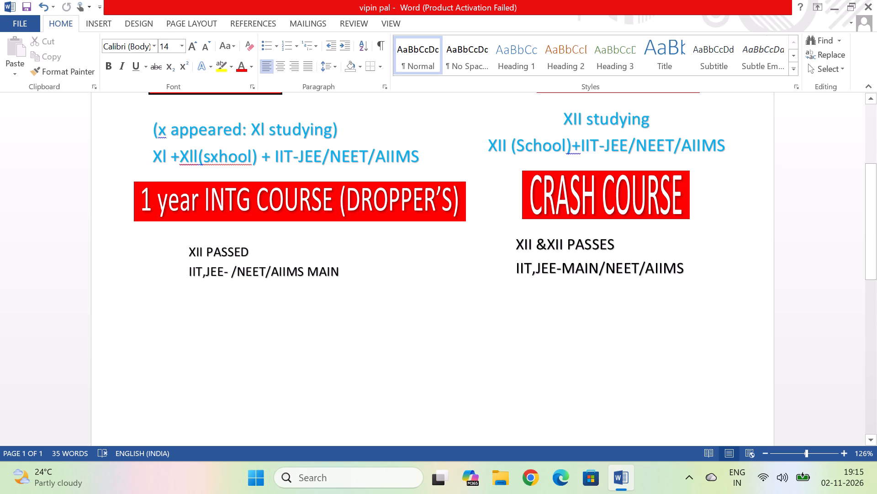
pyautogui.press('BackSpace')
pyautogui.press('BackSpace')
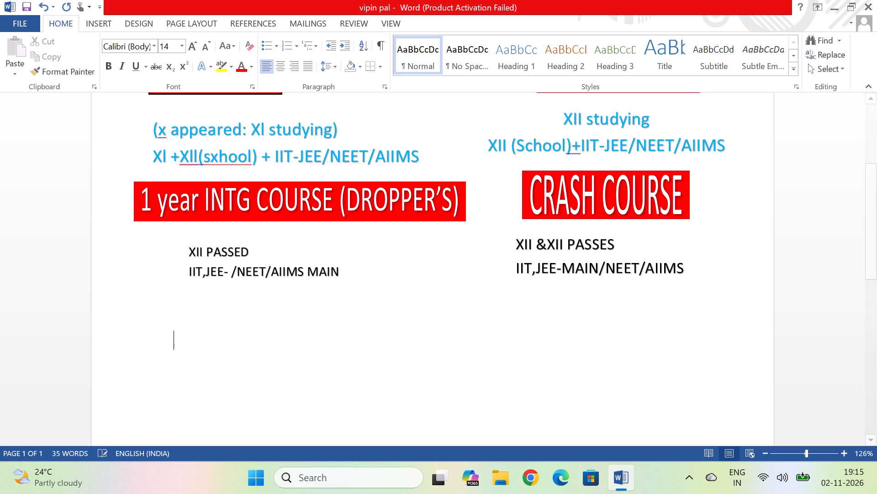
pyautogui.press('BackSpace')
pyautogui.write('TARGET')
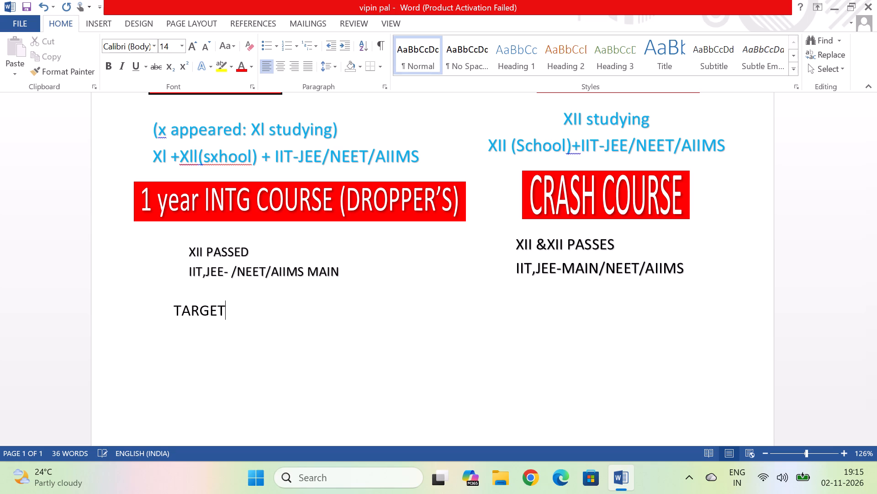
pyautogui.press('space')
pyautogui.write('-')
pyautogui.press('space')
pyautogui.write('90')
# Set the whole "TARGET - 90" line to font size 28.
pyautogui.hotkey('shift', 'Left')
pyautogui.hotkey('shift', 'Left')
pyautogui.hotkey('shift', 'Left')
pyautogui.hotkey('shift', 'Left')
pyautogui.hotkey('shift', 'Left')
pyautogui.hotkey('shift', 'Left')
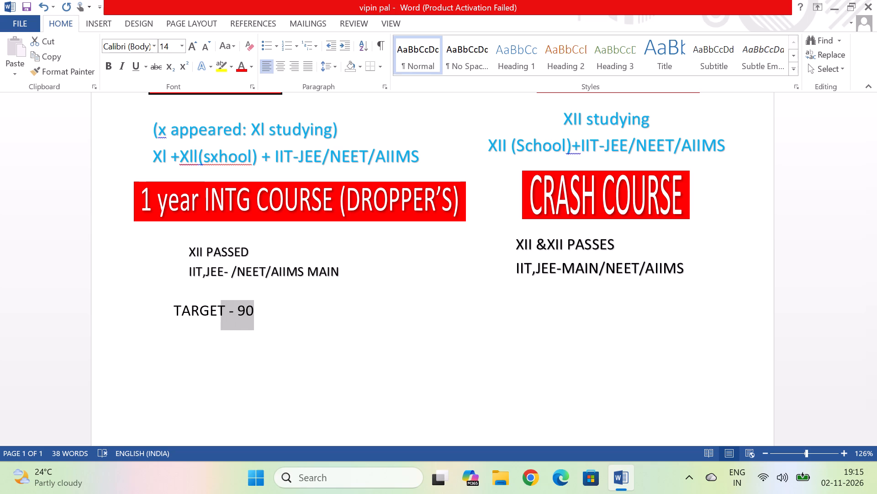
pyautogui.hotkey('shift', 'Left')
pyautogui.hotkey('shift', 'Left')
pyautogui.hotkey('shift', 'Left')
pyautogui.hotkey('shift', 'Left')
pyautogui.hotkey('shift', 'Left')
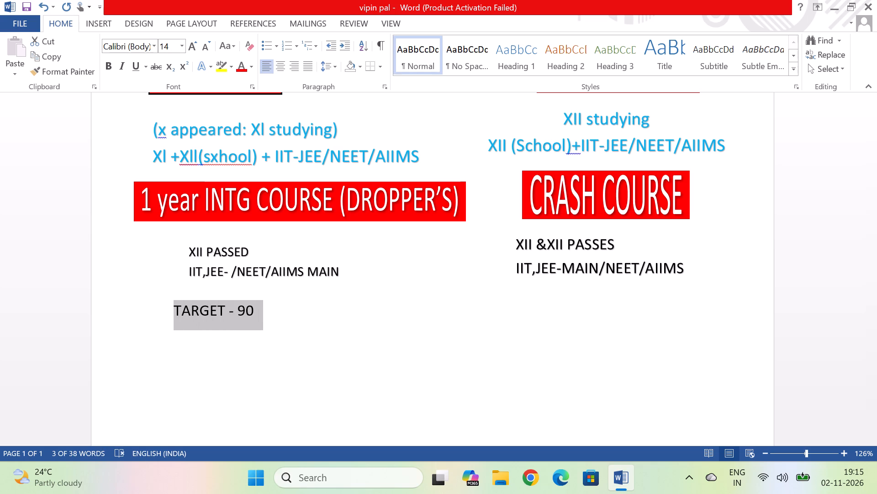
pyautogui.click(183, 47)
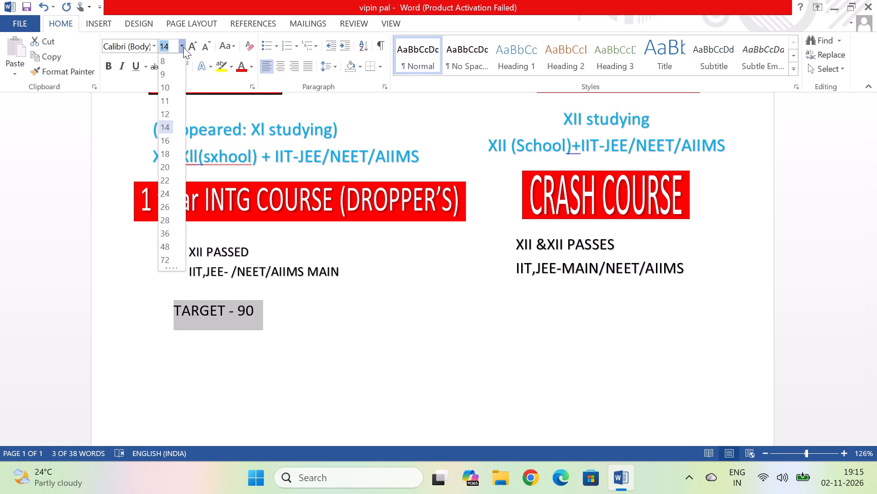
pyautogui.click(167, 195)
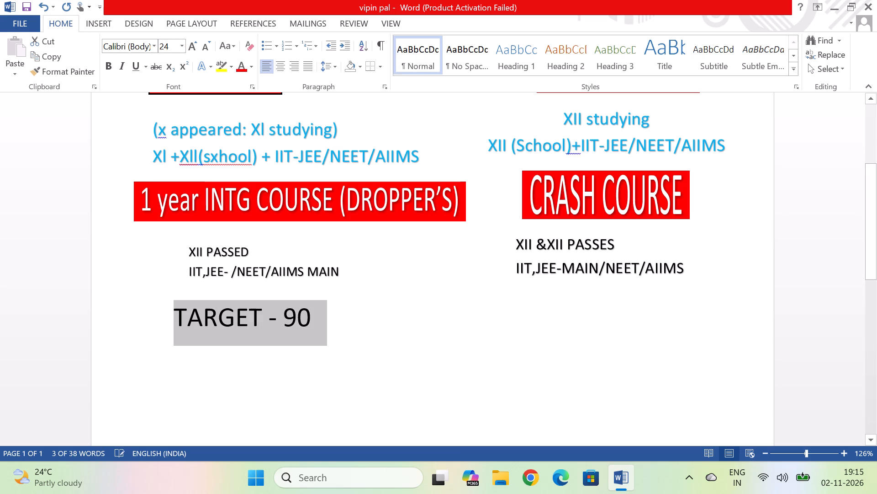
pyautogui.click(180, 49)
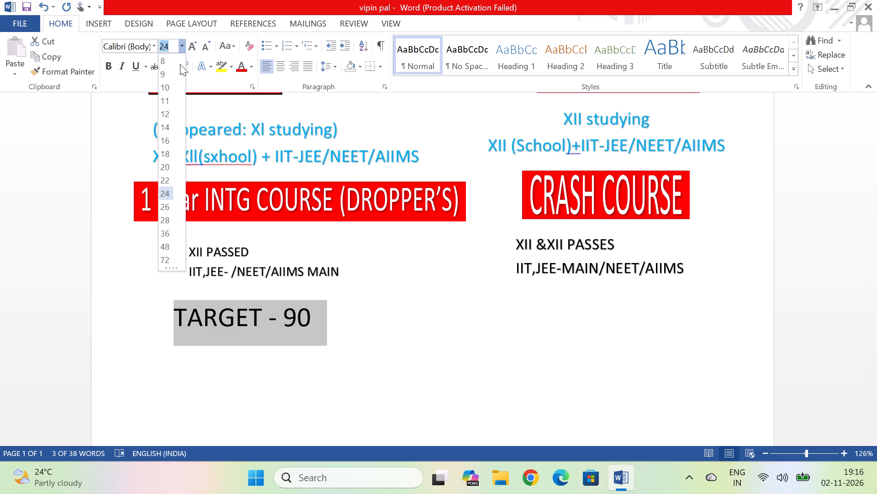
pyautogui.click(169, 222)
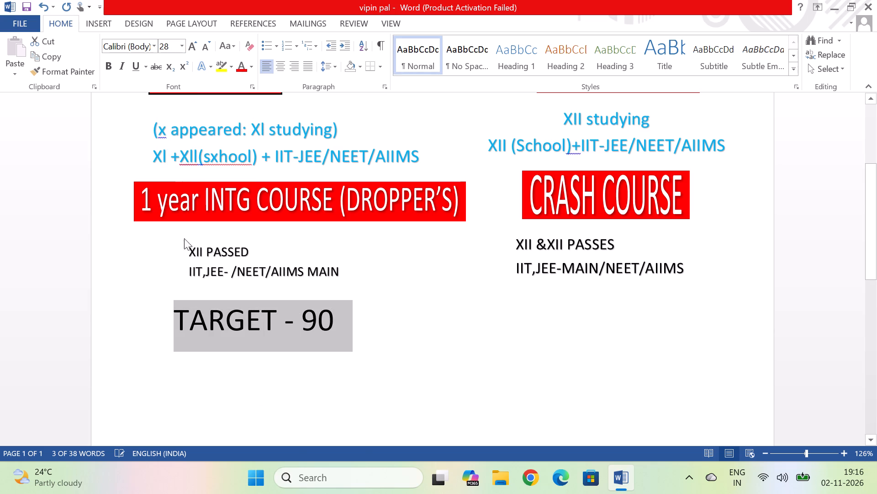
# Centre the "TARGET - 90" line and colour its text red.
pyautogui.hotkey('ctrl', 'e')
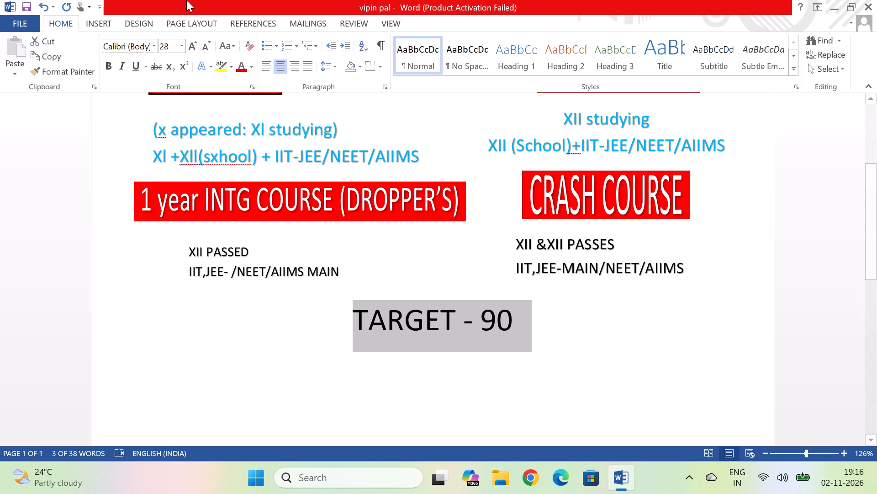
pyautogui.click(249, 72)
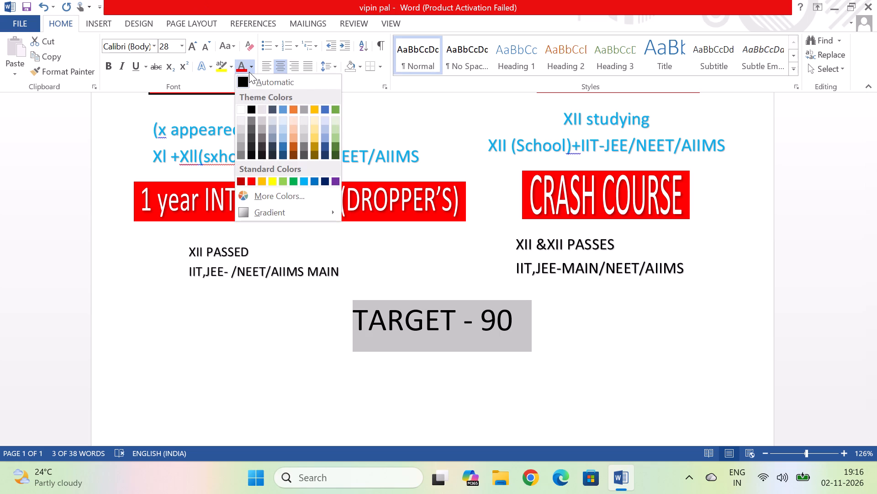
pyautogui.click(252, 178)
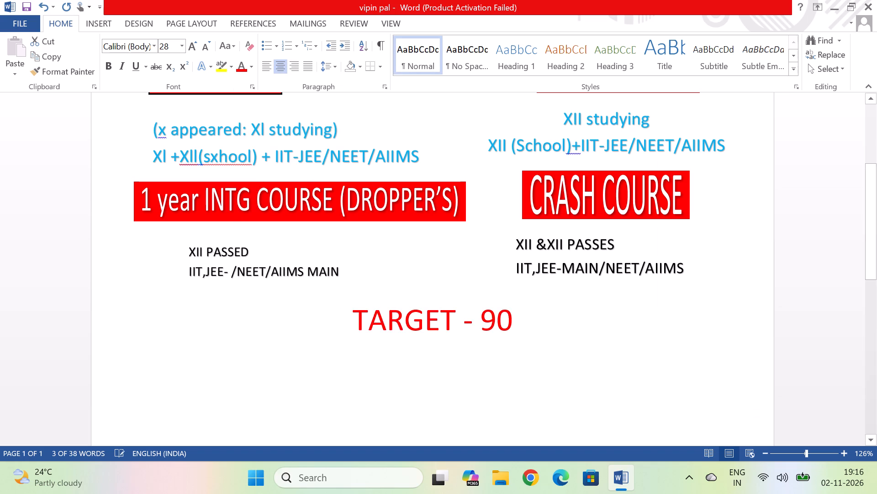
# Start a new left-aligned line at font size 16 beneath the "TARGET - 90" line.
pyautogui.click(474, 330)
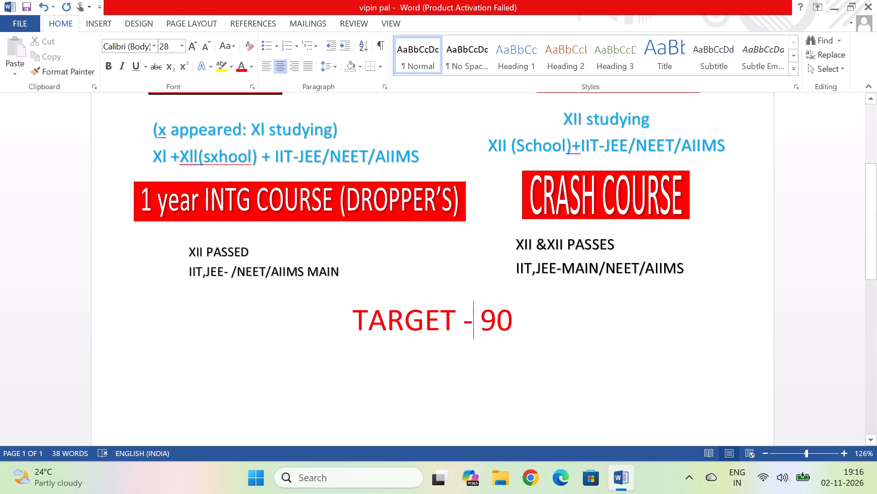
pyautogui.click(535, 323)
pyautogui.press('Return')
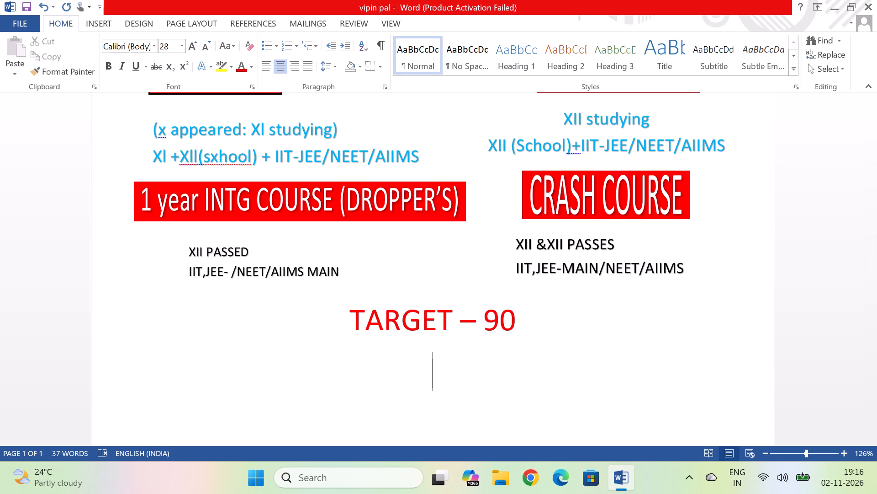
pyautogui.hotkey('ctrl', 'l')
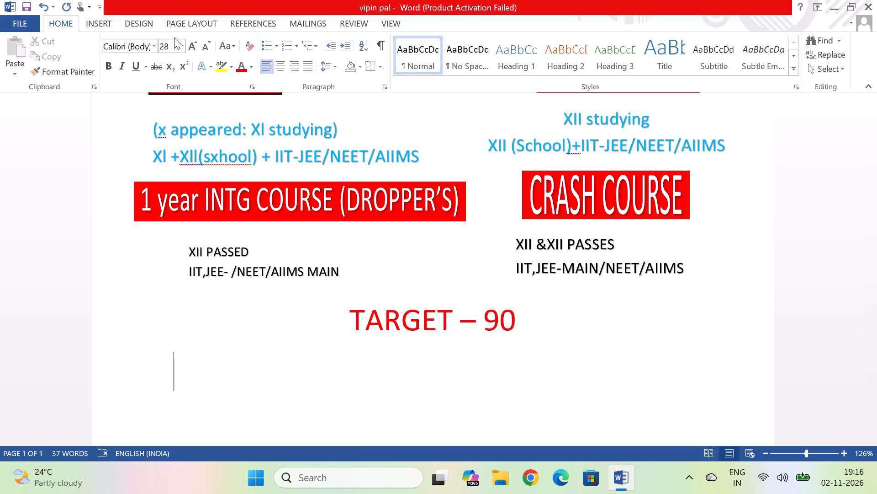
pyautogui.click(181, 48)
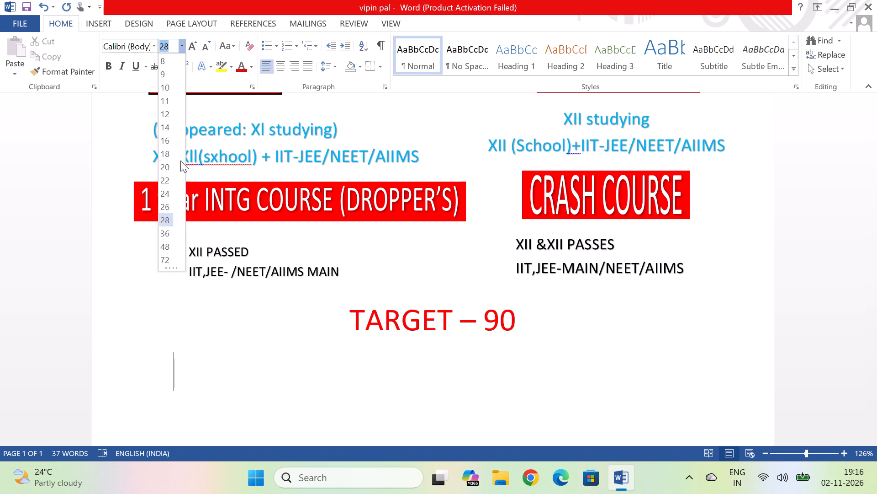
pyautogui.click(171, 140)
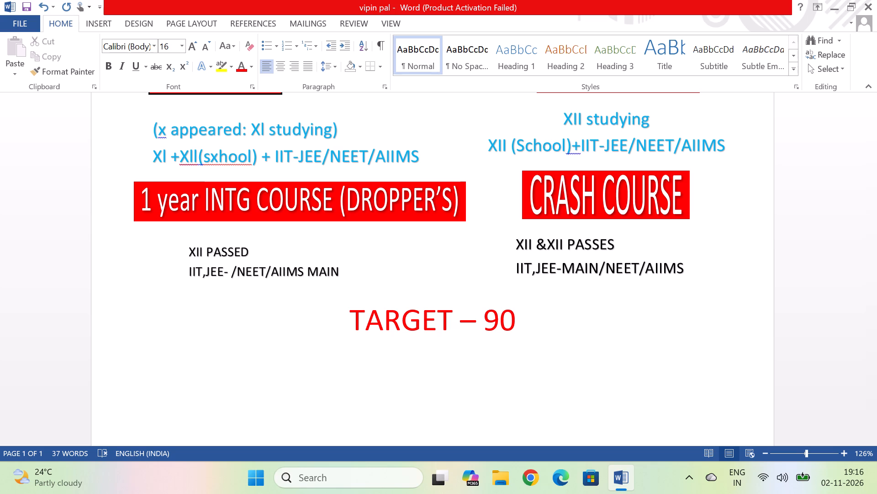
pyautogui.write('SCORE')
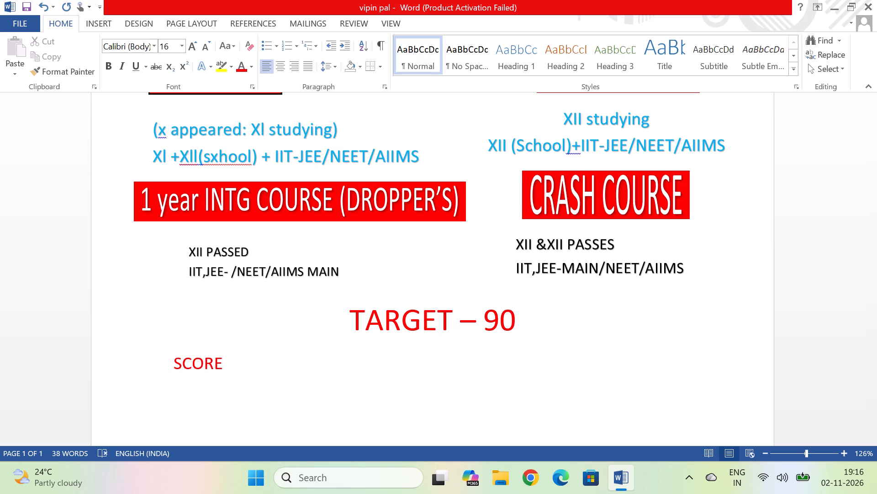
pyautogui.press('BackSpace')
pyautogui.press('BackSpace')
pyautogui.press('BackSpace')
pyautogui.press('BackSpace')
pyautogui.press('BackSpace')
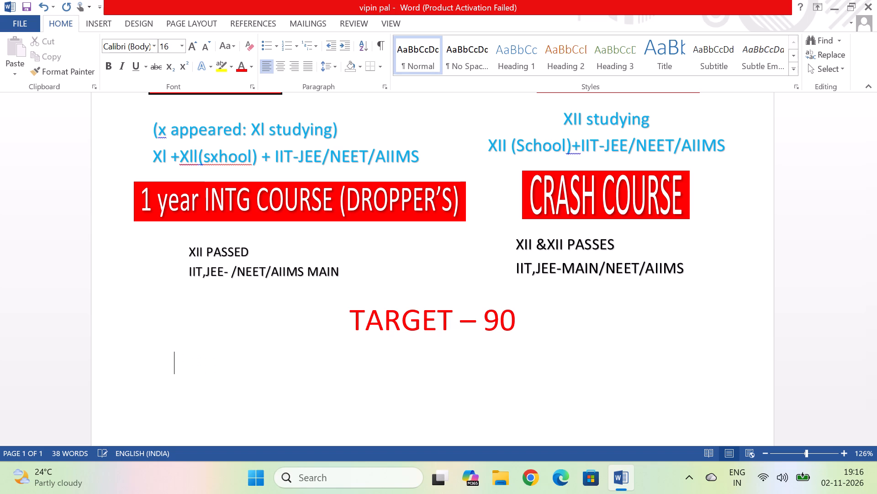
# Set the font colour of the empty line beneath the TARGET line to black and select that line.
pyautogui.click(251, 64)
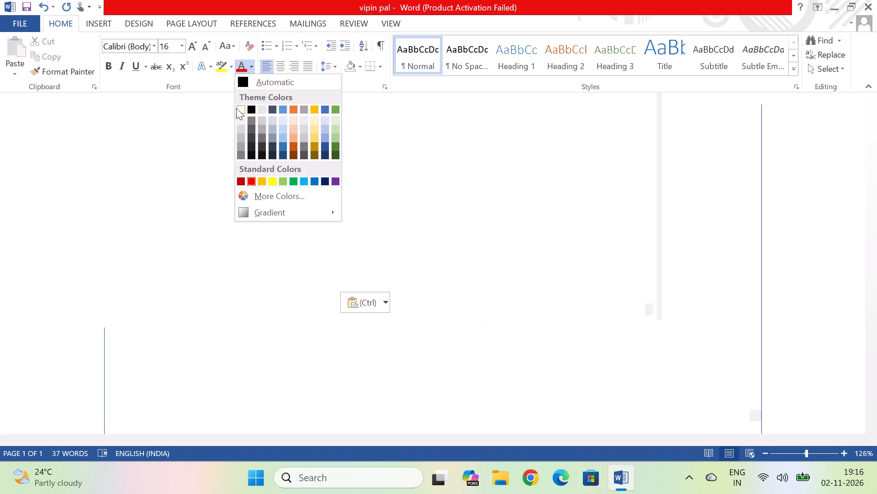
pyautogui.doubleClick(248, 108)
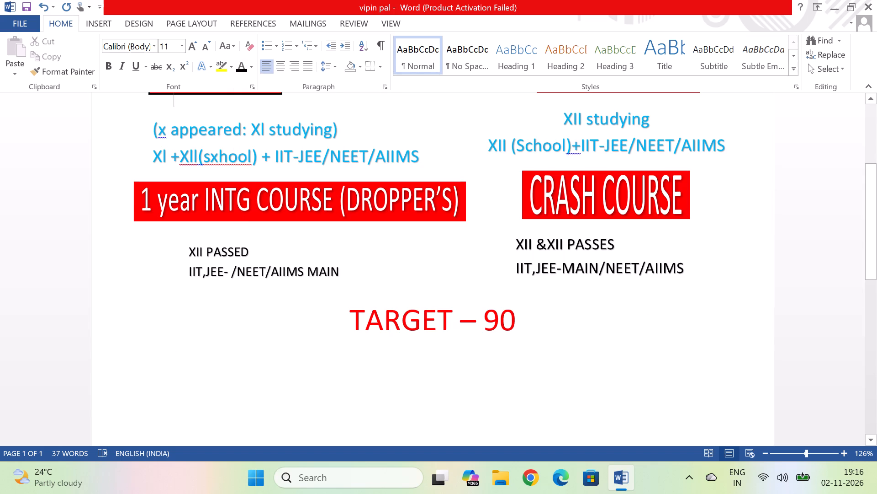
pyautogui.click(161, 365)
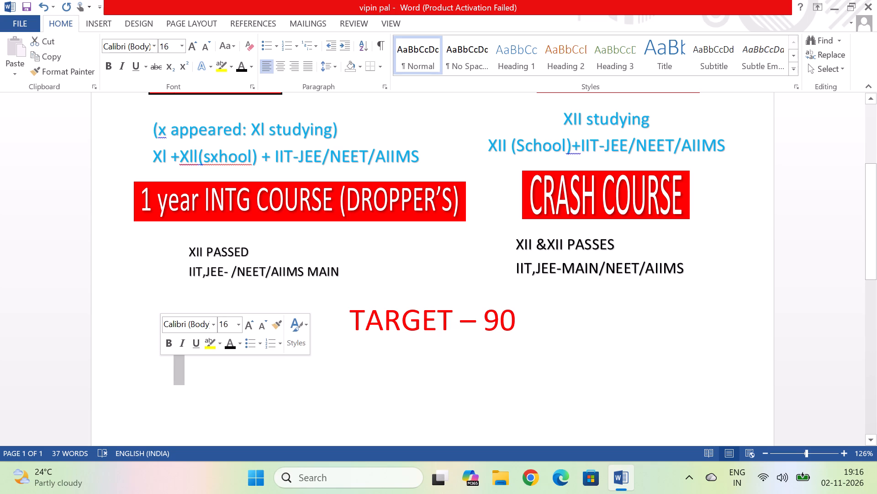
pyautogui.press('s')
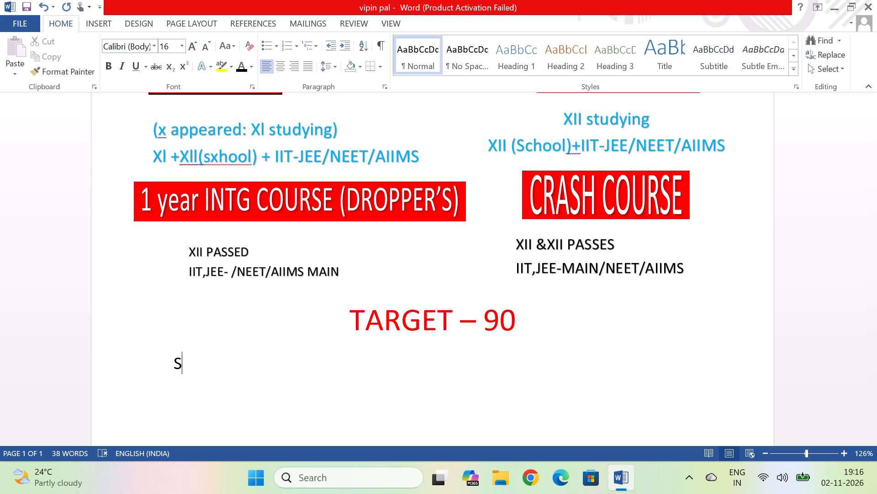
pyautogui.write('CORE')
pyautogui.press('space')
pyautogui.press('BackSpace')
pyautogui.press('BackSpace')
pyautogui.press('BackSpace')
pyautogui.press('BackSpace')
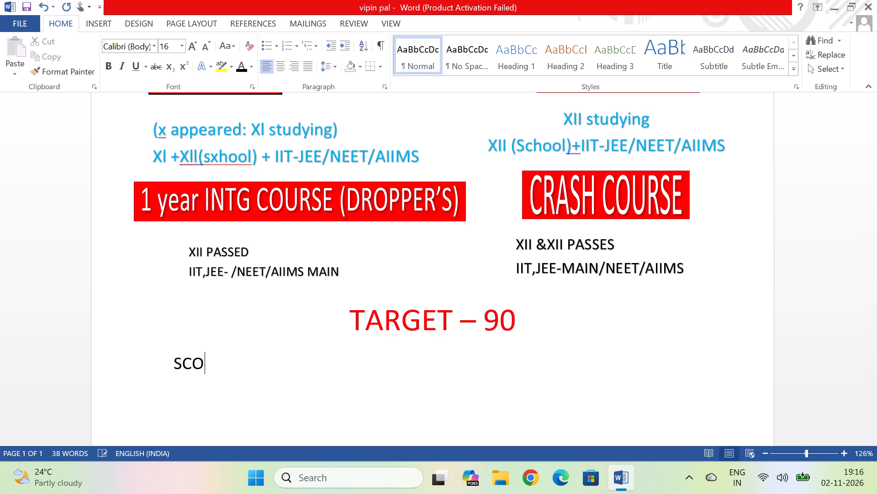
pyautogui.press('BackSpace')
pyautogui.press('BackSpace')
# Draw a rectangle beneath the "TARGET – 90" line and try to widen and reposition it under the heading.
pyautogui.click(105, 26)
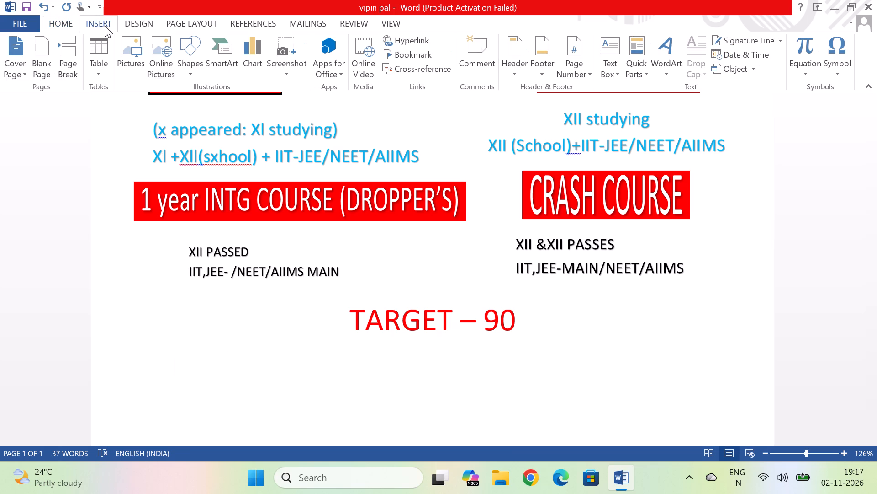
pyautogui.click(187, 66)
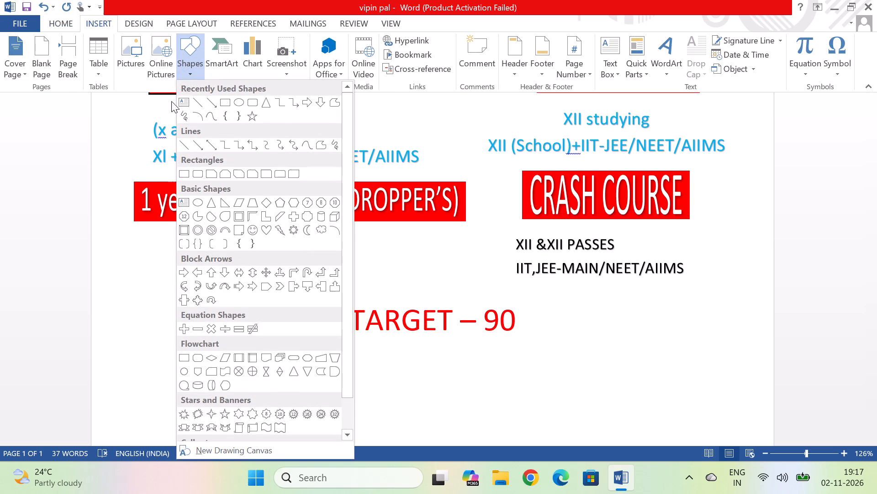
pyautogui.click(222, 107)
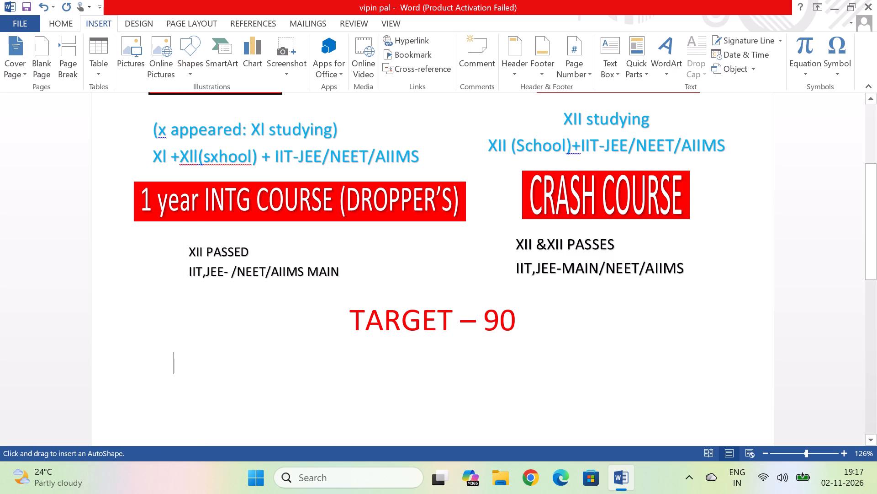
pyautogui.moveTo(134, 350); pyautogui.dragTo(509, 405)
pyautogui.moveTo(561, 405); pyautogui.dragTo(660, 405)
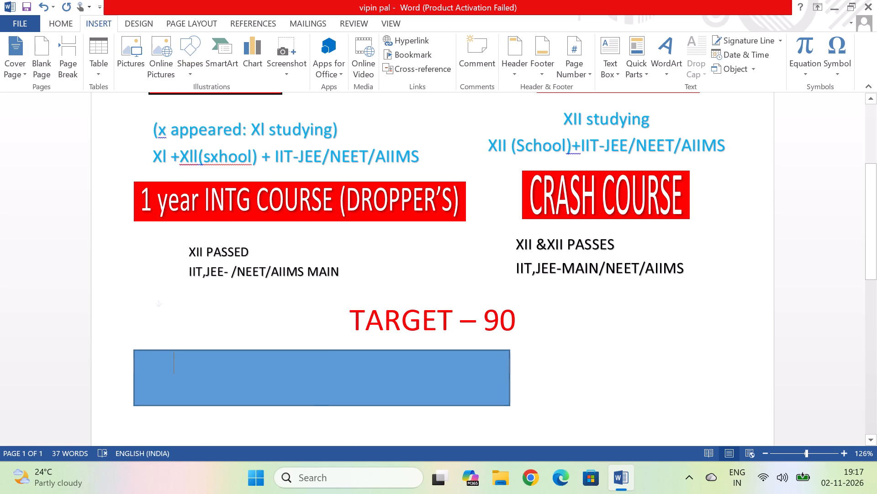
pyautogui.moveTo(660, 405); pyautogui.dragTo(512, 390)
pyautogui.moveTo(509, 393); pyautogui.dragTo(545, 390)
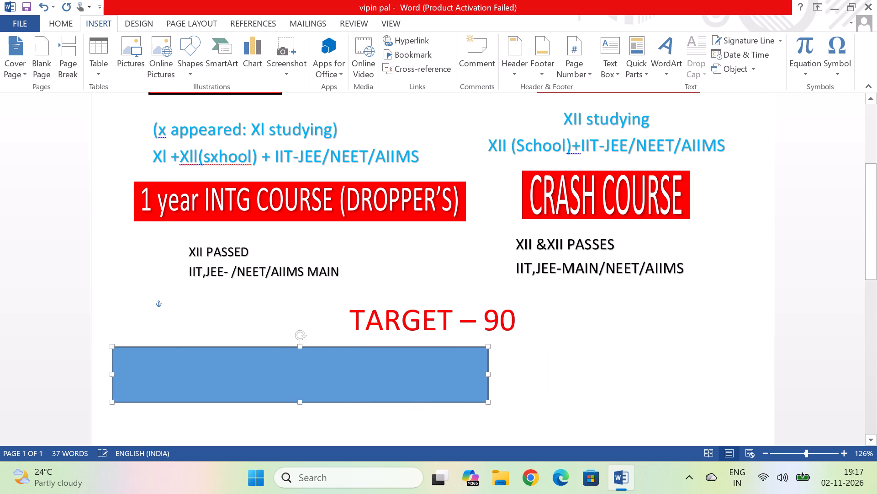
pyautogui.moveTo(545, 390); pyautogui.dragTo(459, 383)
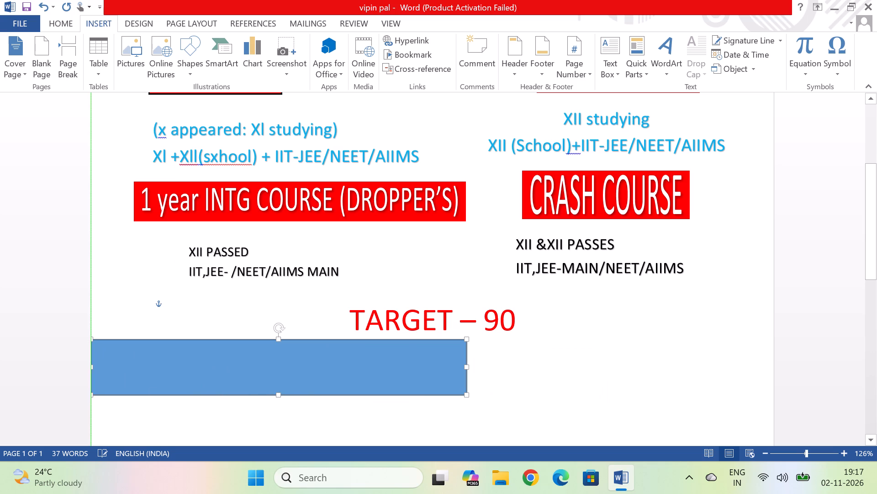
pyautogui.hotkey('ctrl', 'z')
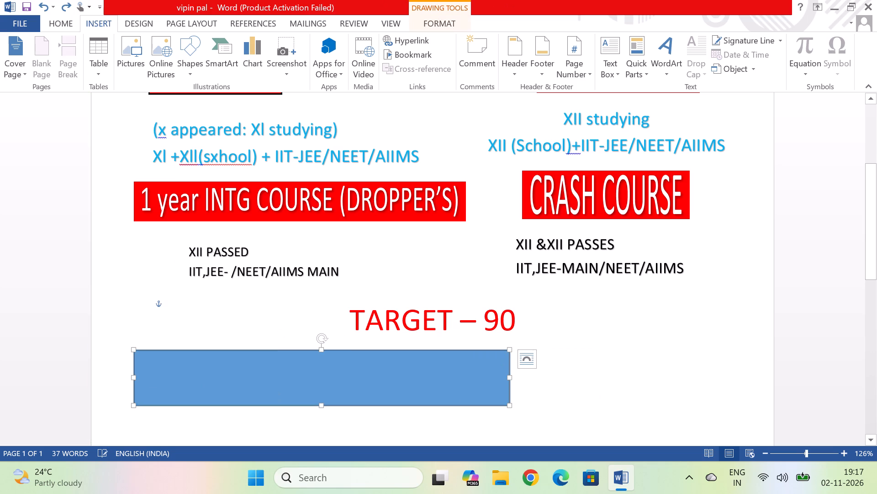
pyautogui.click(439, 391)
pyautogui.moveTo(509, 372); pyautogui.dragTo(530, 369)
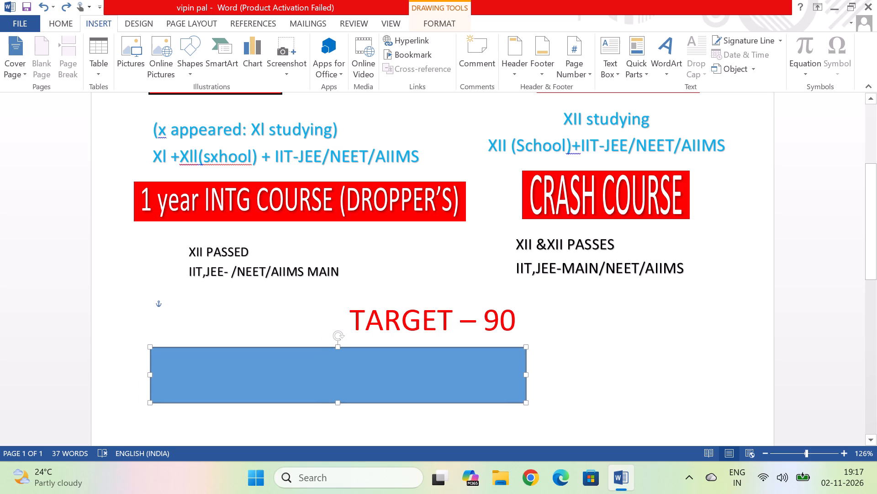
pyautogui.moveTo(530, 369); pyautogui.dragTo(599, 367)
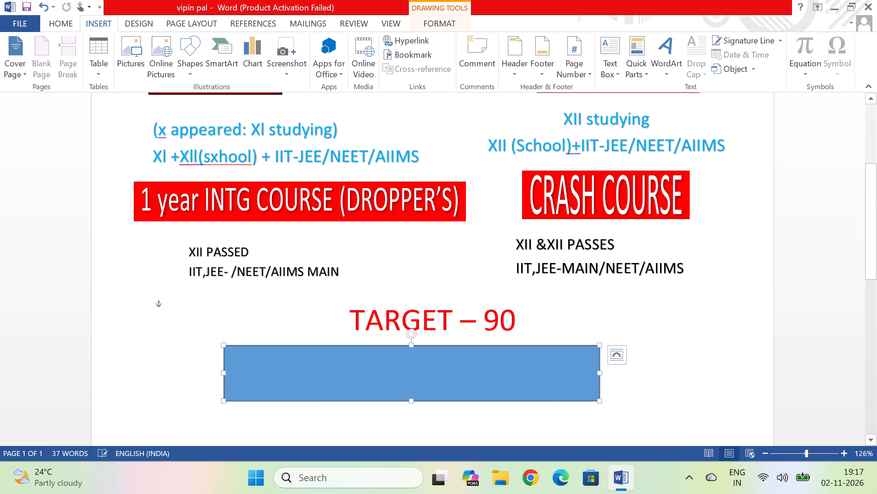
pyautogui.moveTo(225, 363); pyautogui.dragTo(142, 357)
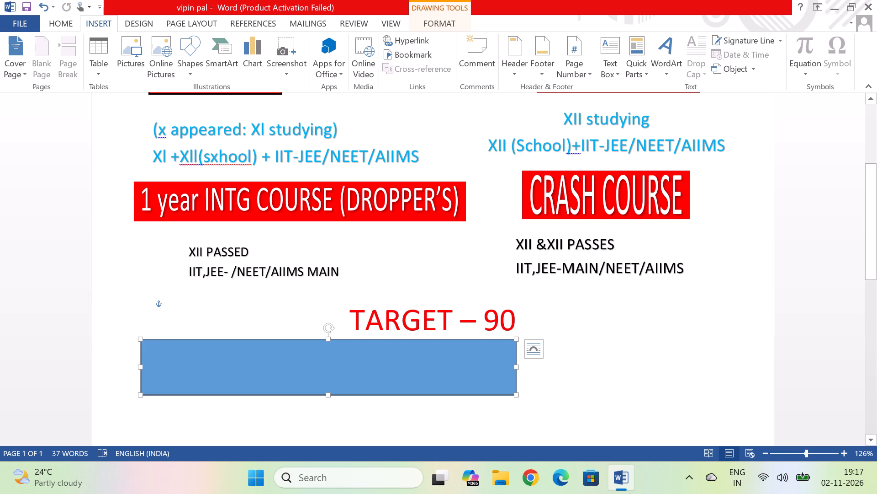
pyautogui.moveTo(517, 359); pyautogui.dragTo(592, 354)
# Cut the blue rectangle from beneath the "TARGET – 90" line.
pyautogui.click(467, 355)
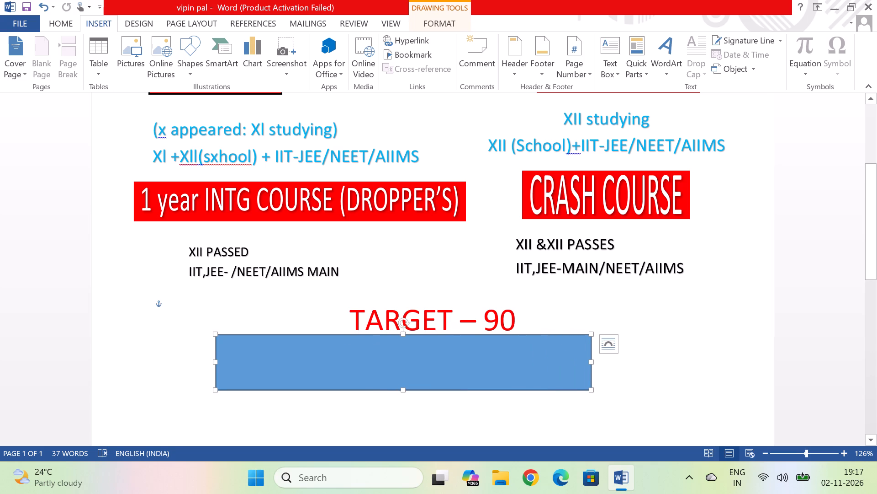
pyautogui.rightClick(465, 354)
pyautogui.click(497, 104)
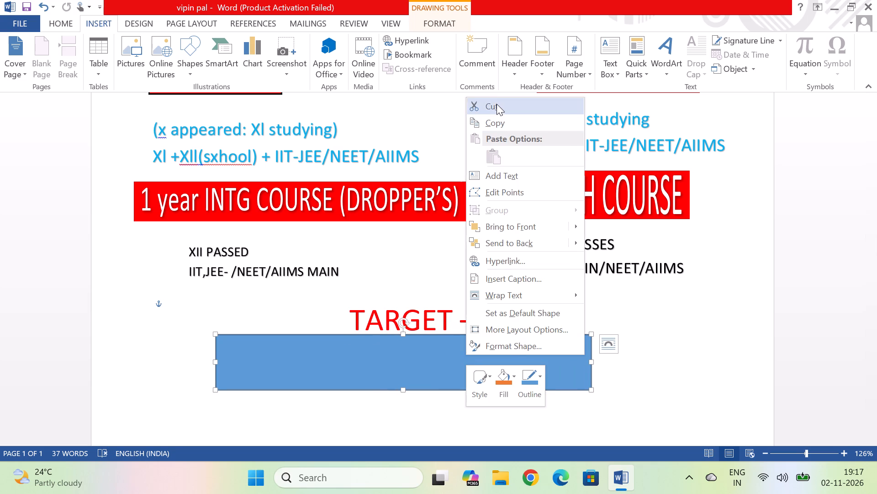
# Start a new left-aligned line directly beneath the "TARGET – 90" line.
pyautogui.click(523, 314)
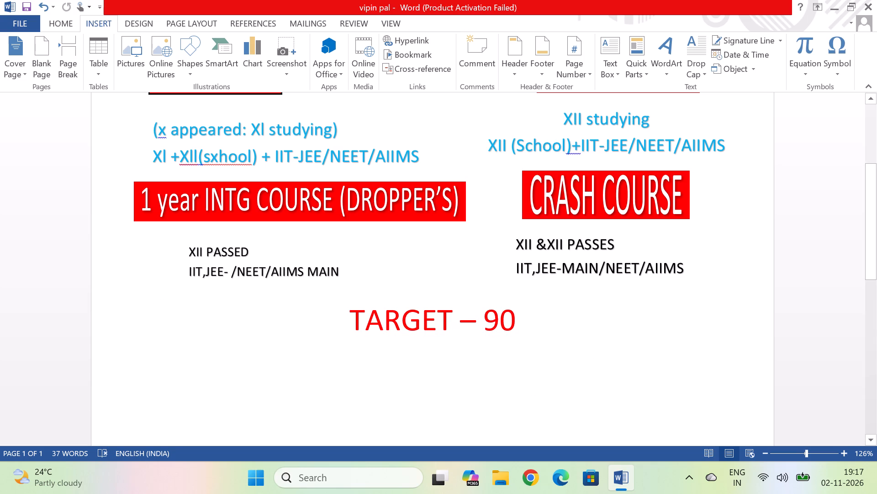
pyautogui.press('Return')
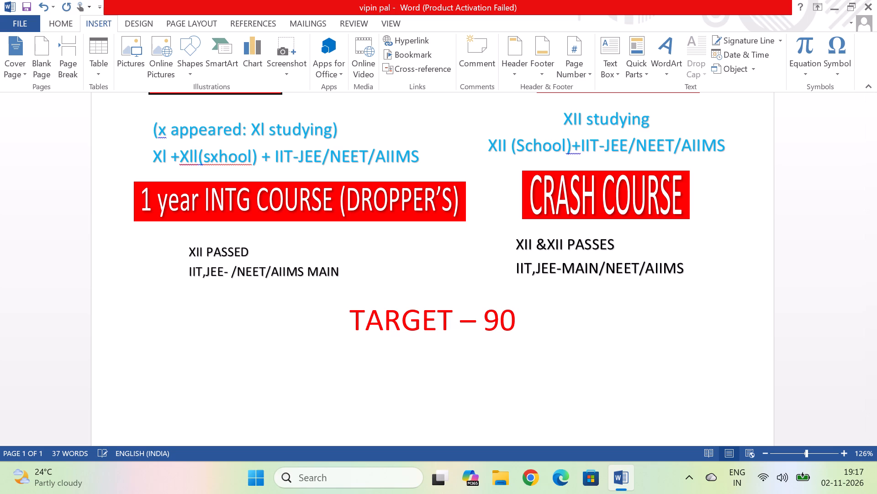
pyautogui.hotkey('ctrl', 'l')
# Draw a wide rectangle spanning most of the page width just beneath "TARGET – 90" and shift it to sit roughly centred.
pyautogui.click(188, 72)
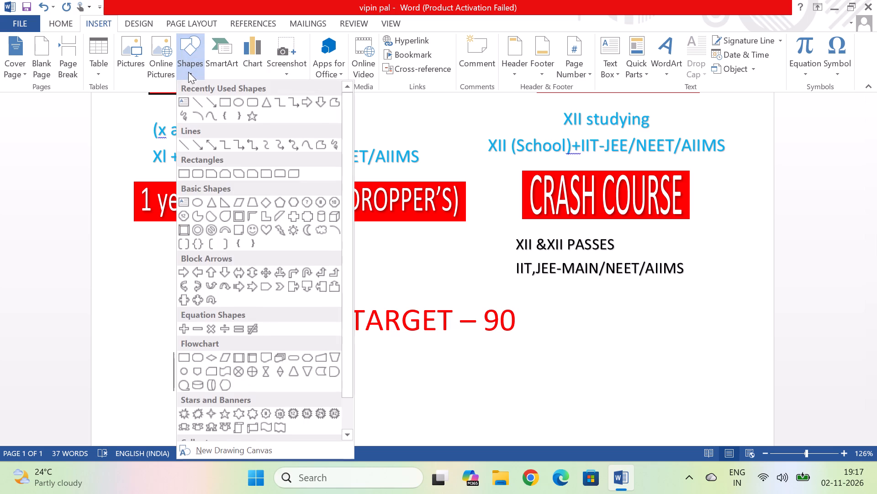
pyautogui.click(222, 97)
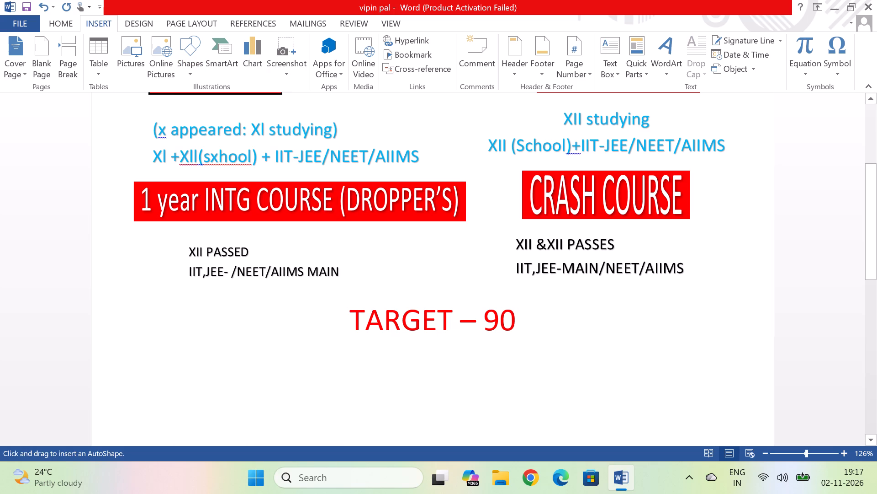
pyautogui.moveTo(170, 338); pyautogui.dragTo(726, 386)
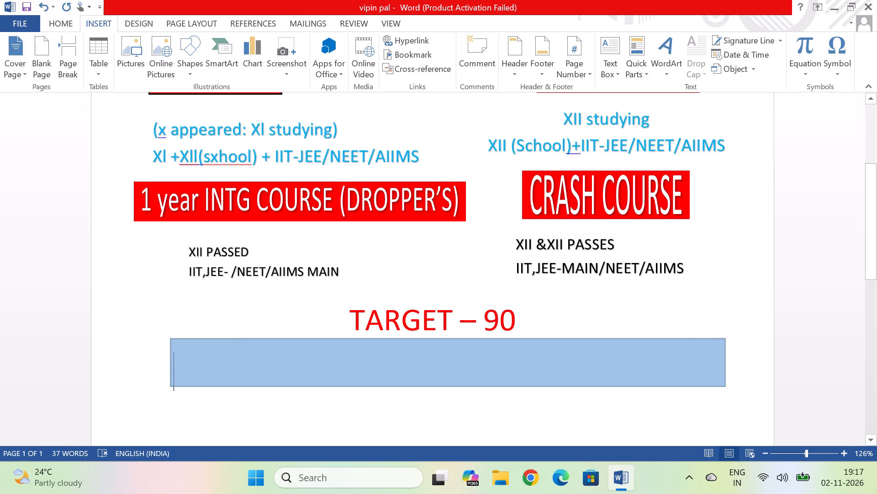
pyautogui.moveTo(726, 386); pyautogui.dragTo(741, 384)
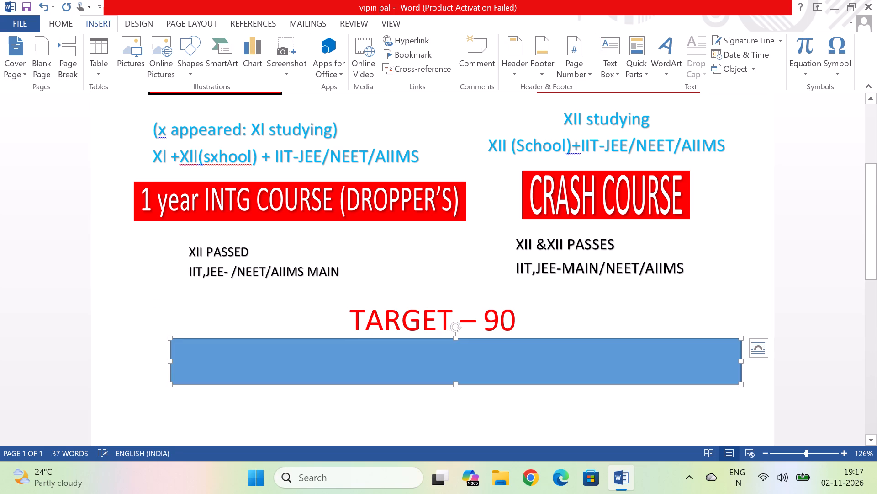
pyautogui.click(167, 354)
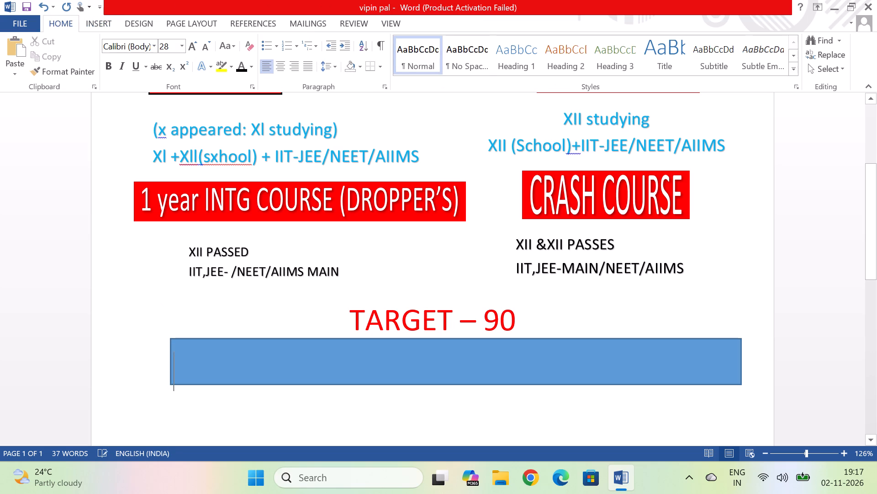
pyautogui.click(167, 354)
pyautogui.moveTo(172, 355); pyautogui.dragTo(152, 355)
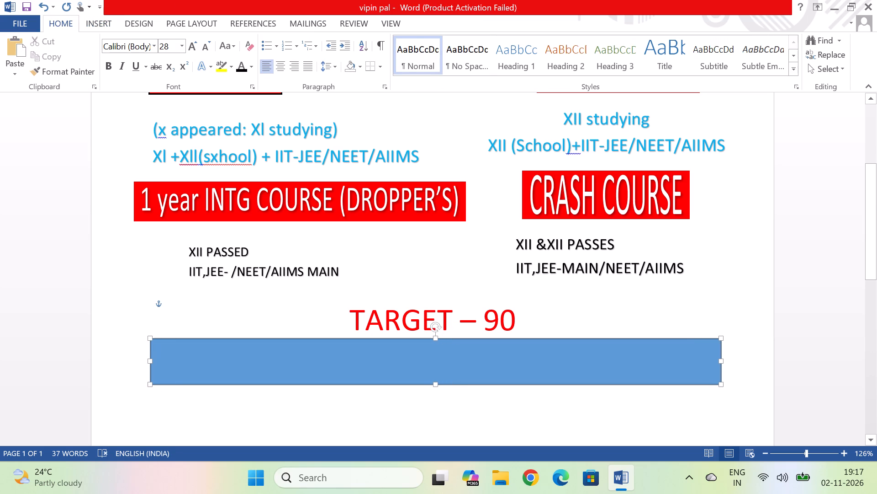
pyautogui.moveTo(152, 355); pyautogui.dragTo(133, 354)
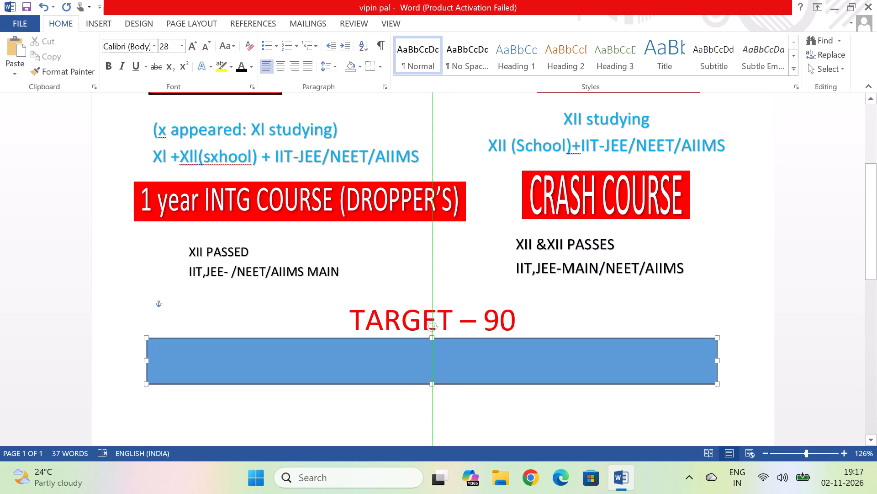
pyautogui.moveTo(133, 354); pyautogui.dragTo(138, 354)
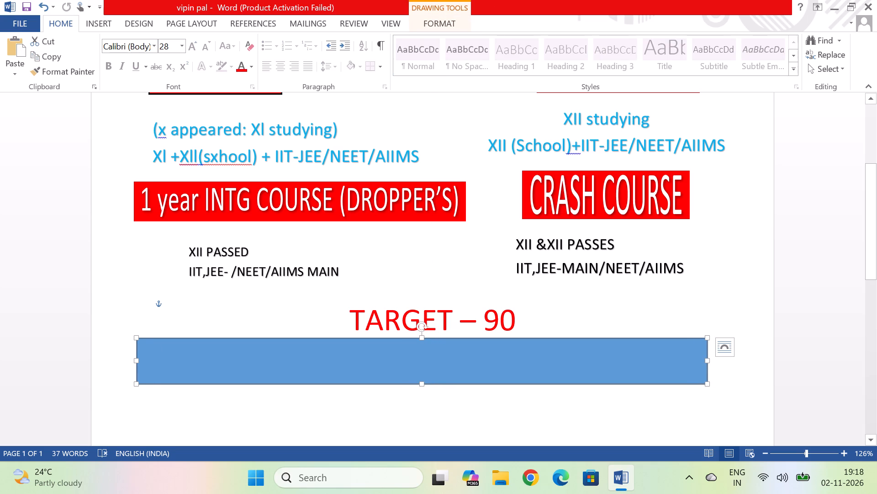
# Add the text "SCORE 90% ABOVE" inside the blue rectangle.
pyautogui.click(307, 365)
pyautogui.rightClick(306, 365)
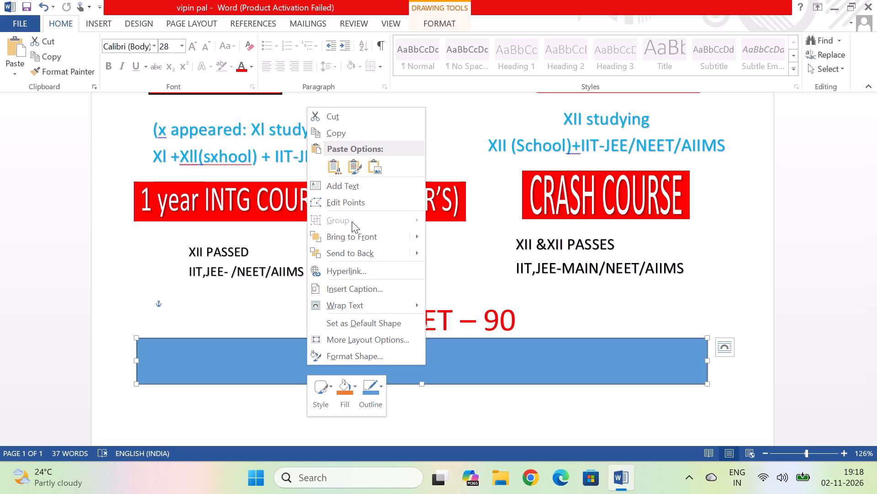
pyautogui.click(342, 186)
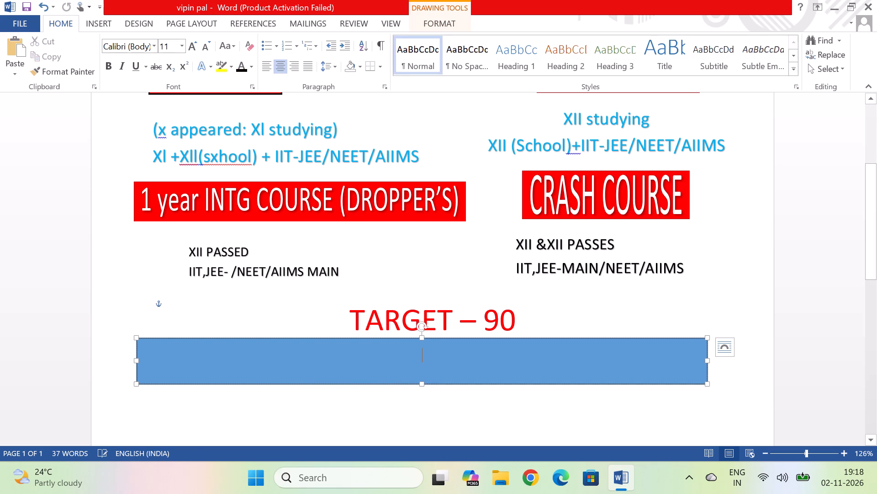
pyautogui.click(275, 374)
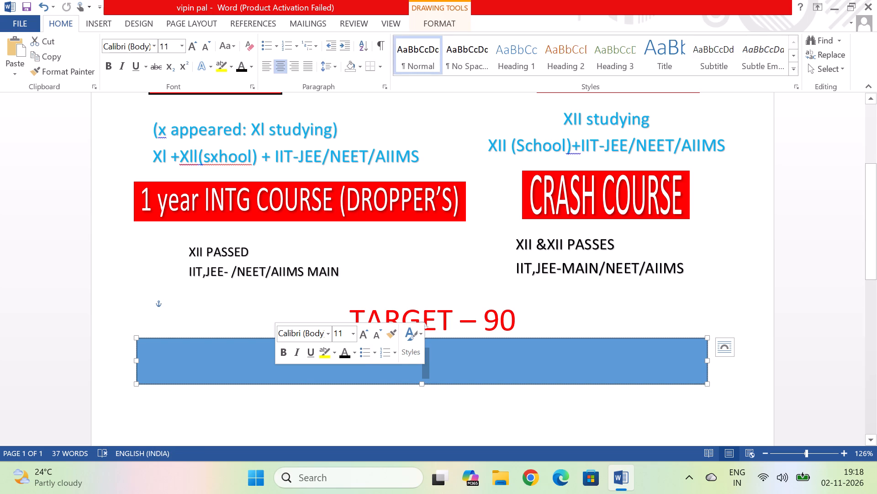
pyautogui.press('s')
pyautogui.write('CORE')
pyautogui.press('space')
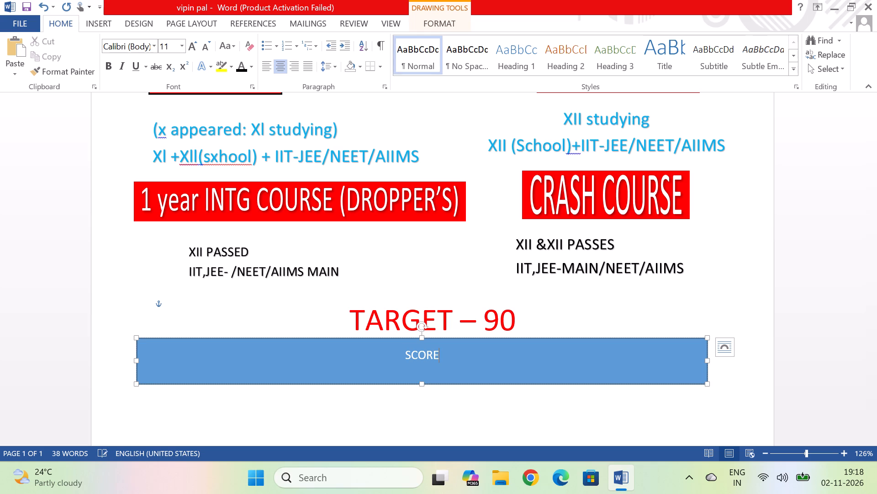
pyautogui.write('90')
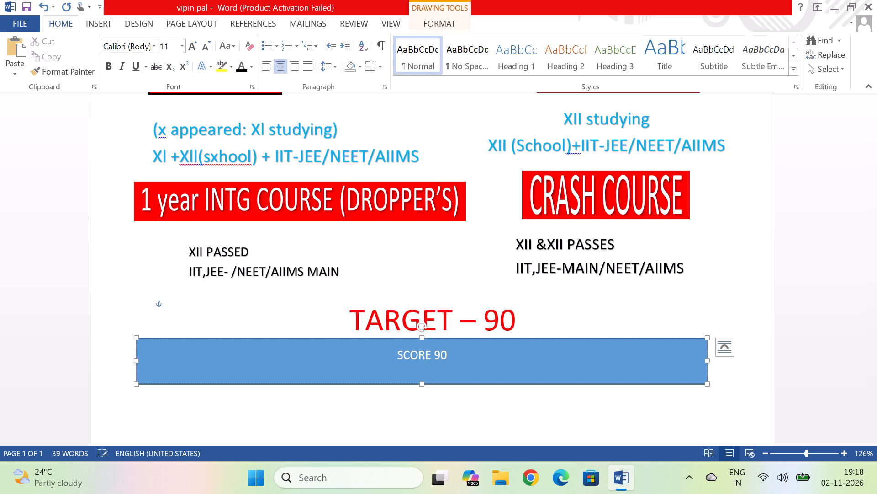
pyautogui.hotkey('shift', '%')
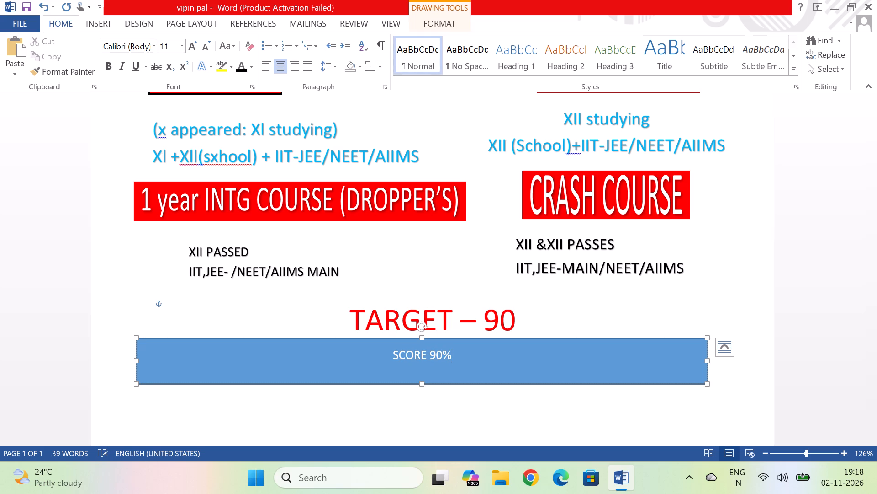
pyautogui.press('space')
pyautogui.write('ABOVE')
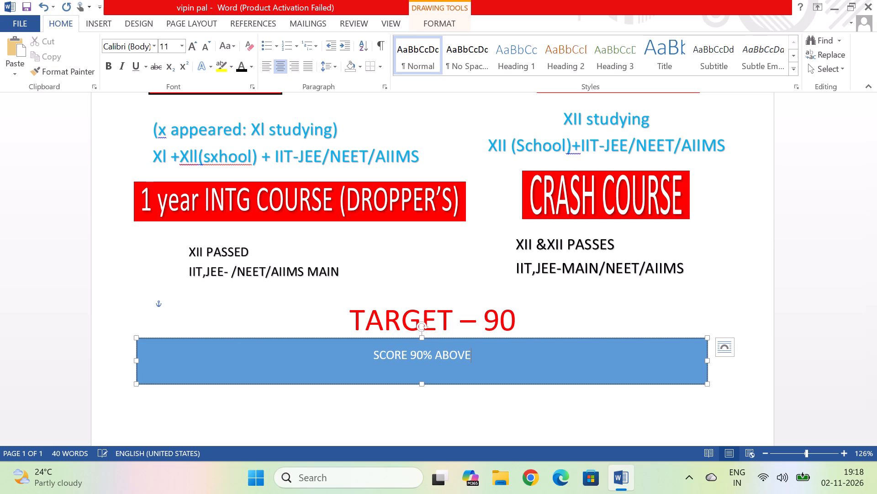
# Continue the text inside the blue rectangle after "ABOVE" with "MARKS XI/XII SCHOOL & BOARD".
pyautogui.press('space')
pyautogui.write('MARKS')
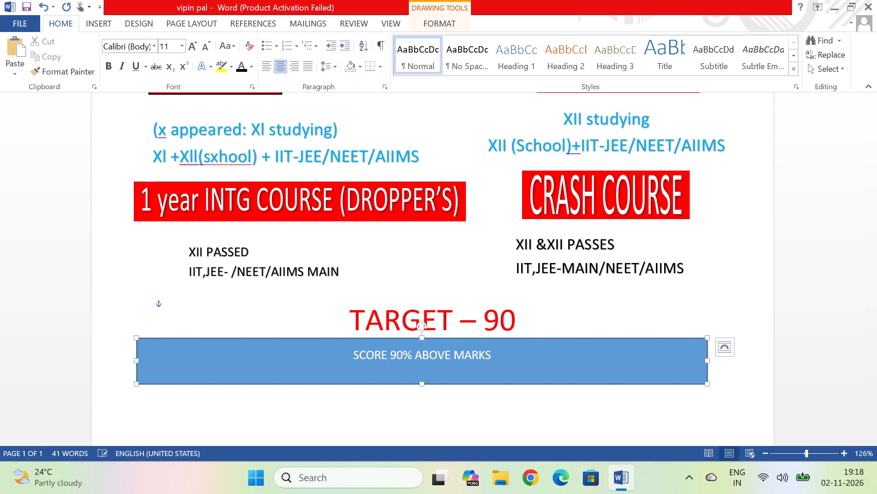
pyautogui.press('space')
pyautogui.write('XI')
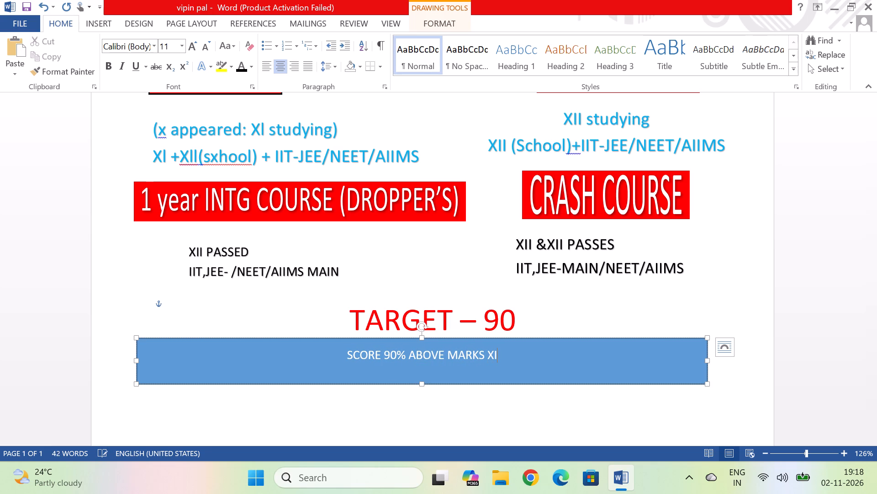
pyautogui.write('/XII')
pyautogui.press('space')
pyautogui.write('SCHOOL')
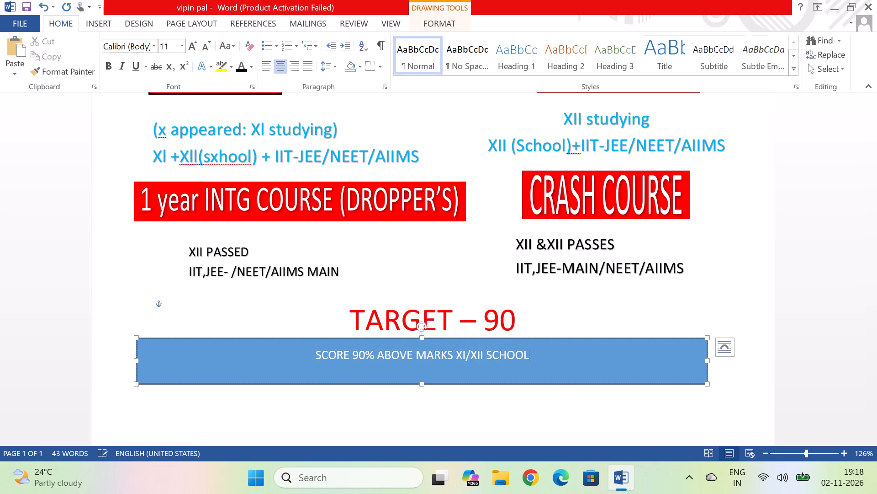
pyautogui.press('space')
pyautogui.hotkey('shift', '$')
pyautogui.press('BackSpace')
pyautogui.hotkey('shift', '&')
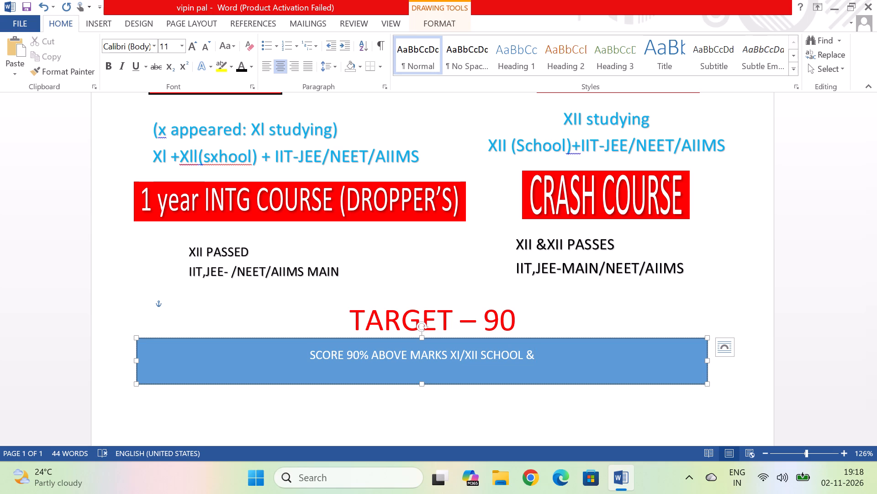
pyautogui.press('space')
pyautogui.press('b')
pyautogui.write('BB')
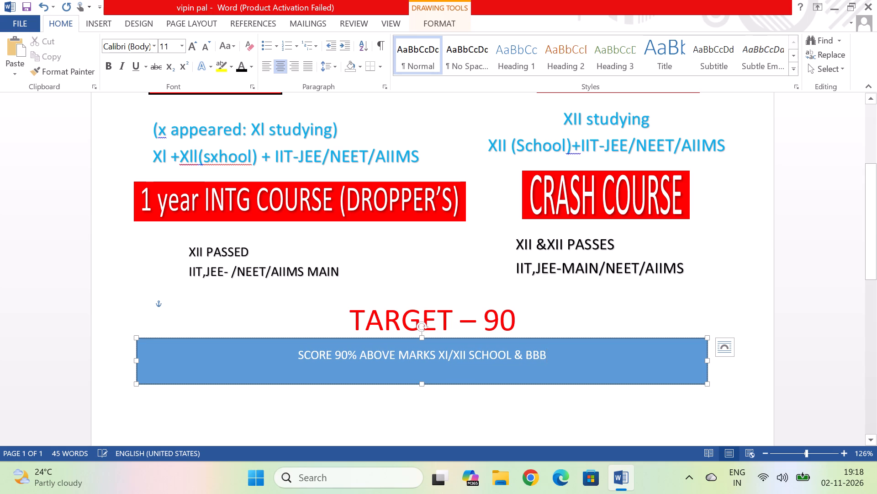
pyautogui.press('BackSpace')
pyautogui.press('BackSpace')
pyautogui.write('OARD')
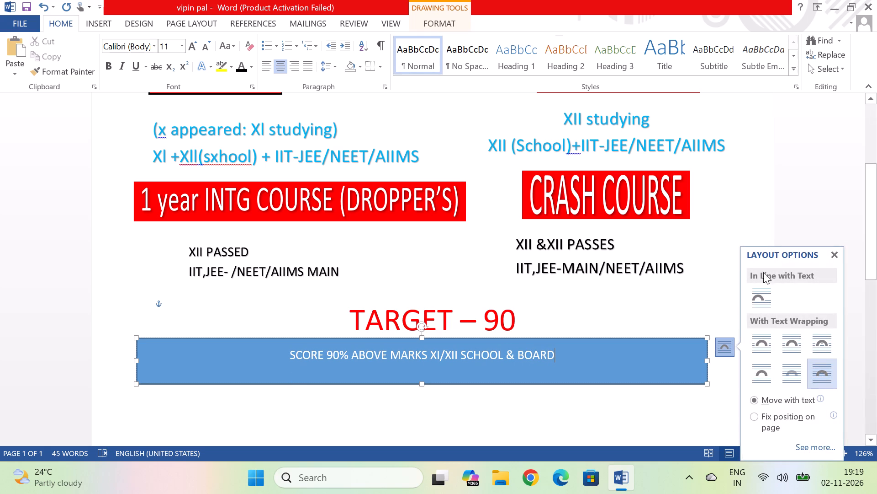
# Enlarge the whole line of text in the blue banner to font size 22.
pyautogui.click(561, 357)
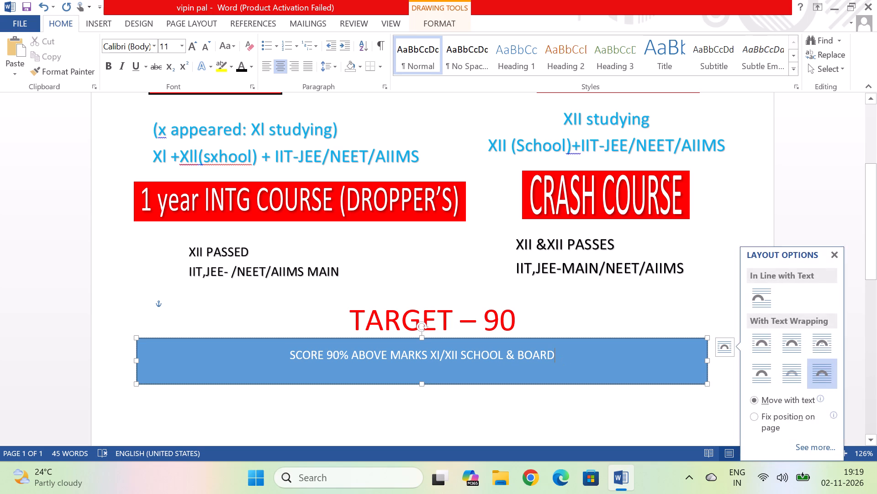
pyautogui.click(570, 362)
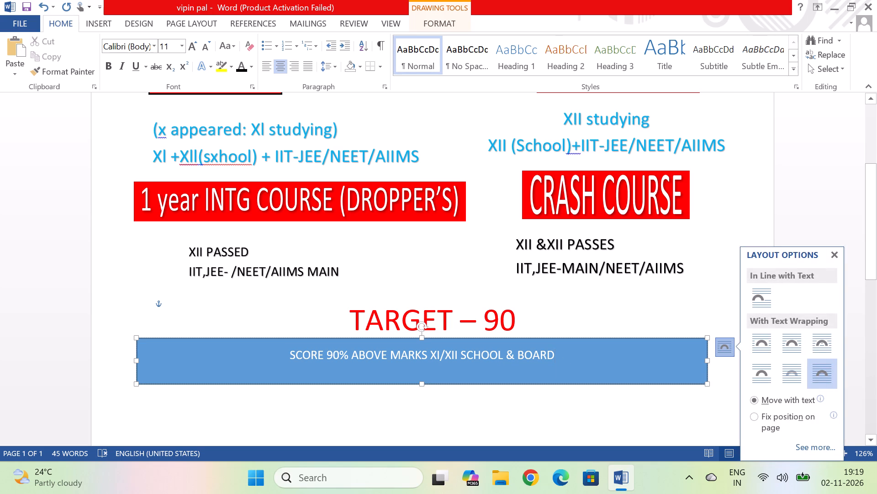
pyautogui.hotkey('shift', 'Left')
pyautogui.hotkey('shift', 'Left')
pyautogui.hotkey('shift', 'Left')
pyautogui.hotkey('shift', 'Left')
pyautogui.hotkey('shift', 'Left')
pyautogui.hotkey('shift', 'Left')
pyautogui.hotkey('shift', 'Left')
pyautogui.hotkey('shift', 'Left')
pyautogui.hotkey('shift', 'Left')
pyautogui.hotkey('shift', 'Left')
pyautogui.hotkey('shift', 'Left')
pyautogui.hotkey('shift', 'Left')
pyautogui.hotkey('shift', 'Left')
pyautogui.hotkey('shift', 'Left')
pyautogui.hotkey('shift', 'Left')
pyautogui.hotkey('shift', 'Left')
pyautogui.hotkey('shift', 'Left')
pyautogui.hotkey('shift', 'Left')
pyautogui.hotkey('shift', 'Left')
pyautogui.hotkey('shift', 'Left')
pyautogui.hotkey('shift', 'Left')
pyautogui.hotkey('shift', 'Left')
pyautogui.hotkey('shift', 'Left')
pyautogui.hotkey('shift', 'Left')
pyautogui.hotkey('shift', 'Left')
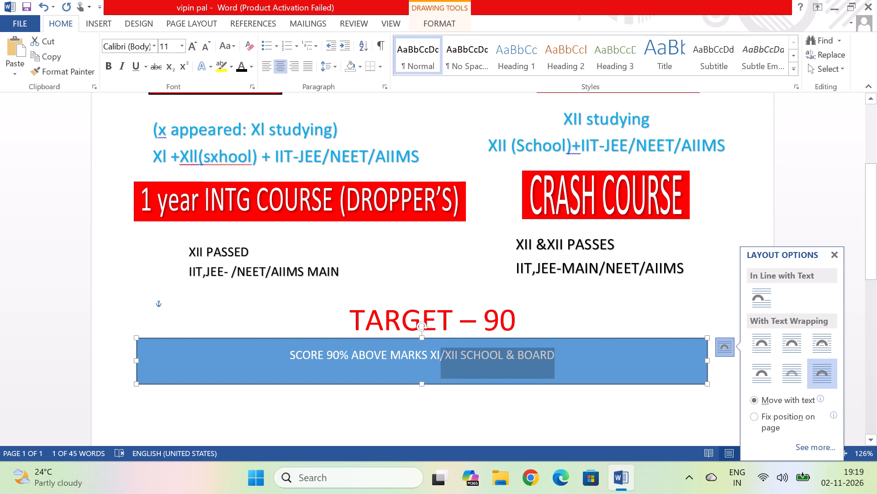
pyautogui.hotkey('shift', 'Left')
pyautogui.hotkey('shift', 'Left')
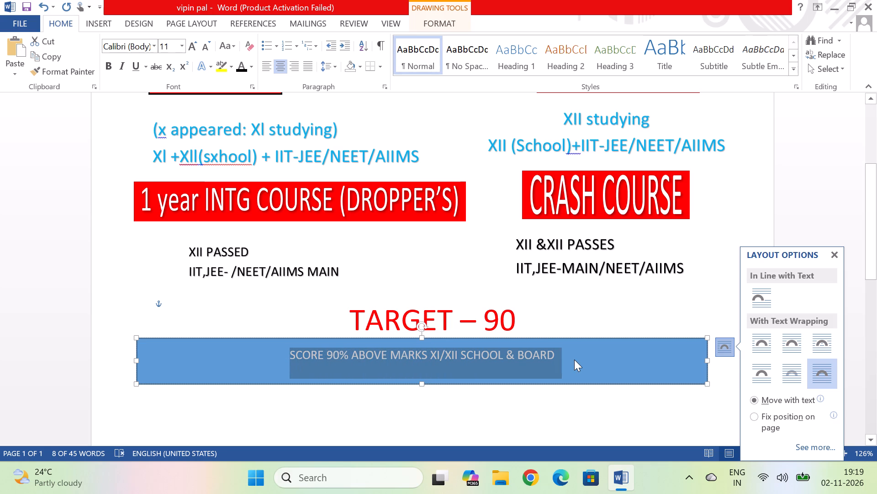
pyautogui.click(179, 48)
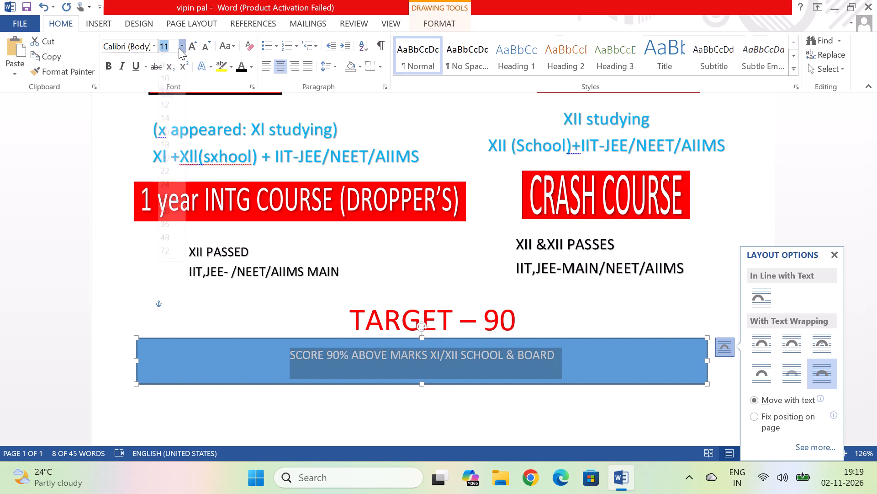
pyautogui.click(174, 164)
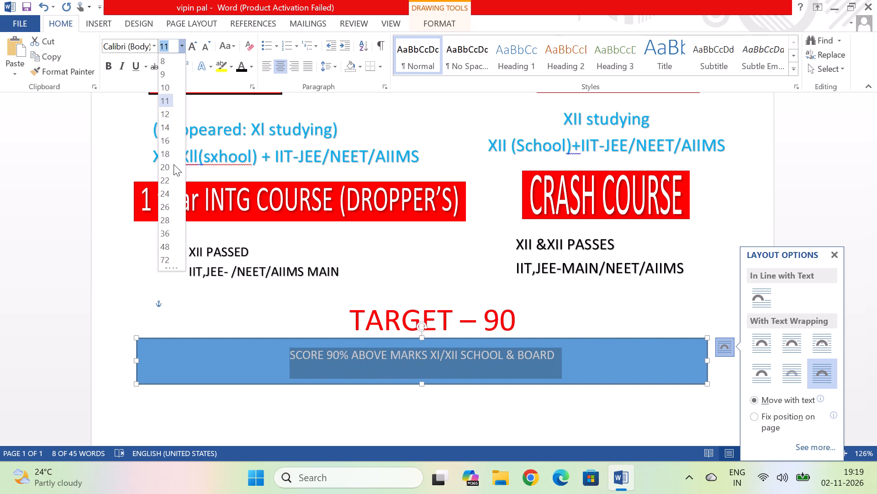
pyautogui.click(167, 165)
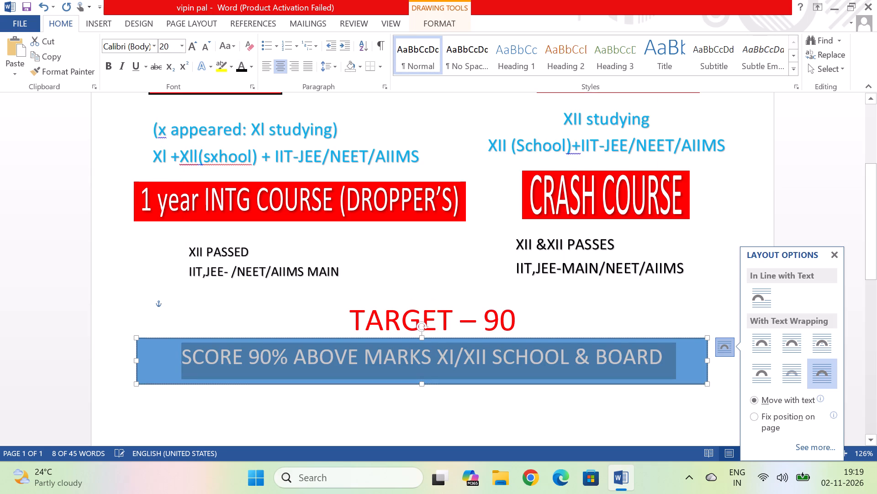
pyautogui.click(199, 47)
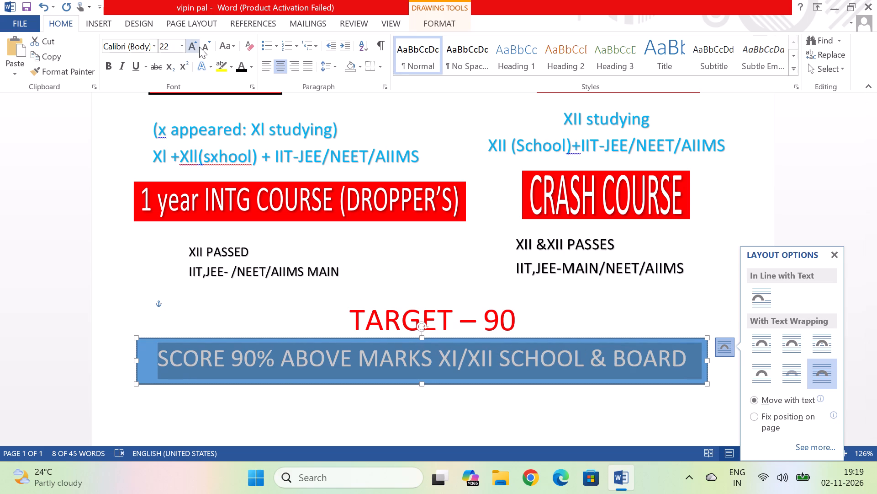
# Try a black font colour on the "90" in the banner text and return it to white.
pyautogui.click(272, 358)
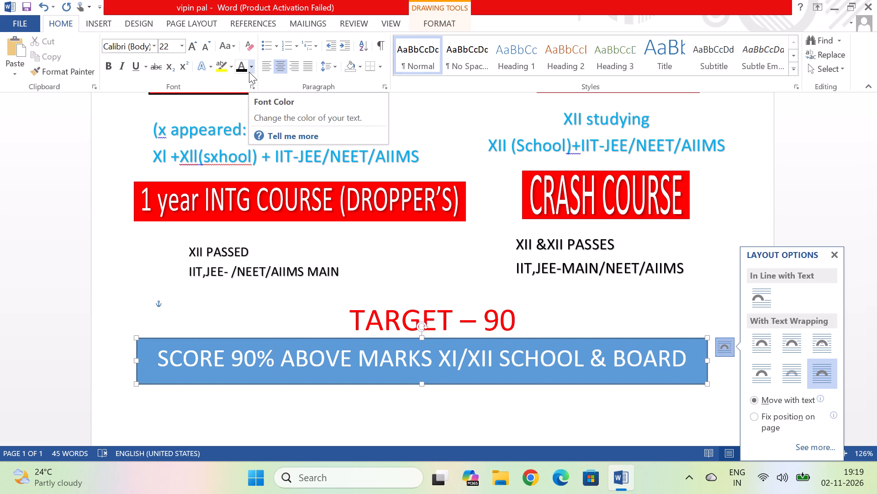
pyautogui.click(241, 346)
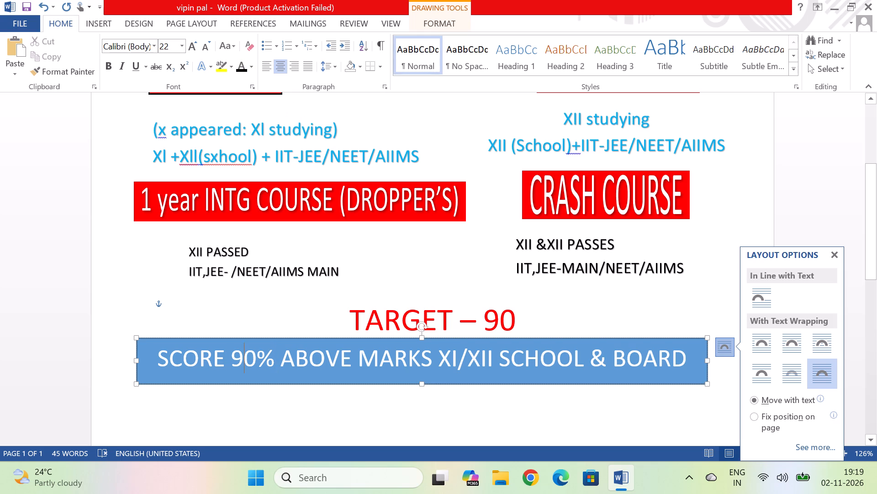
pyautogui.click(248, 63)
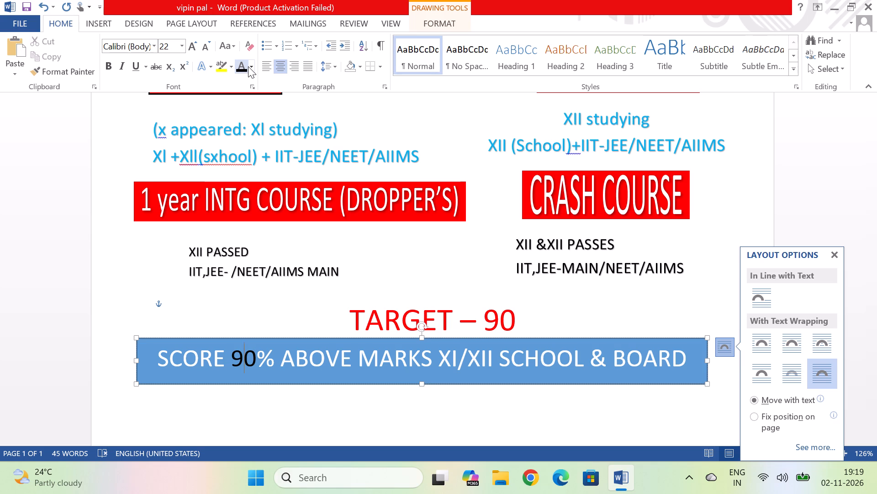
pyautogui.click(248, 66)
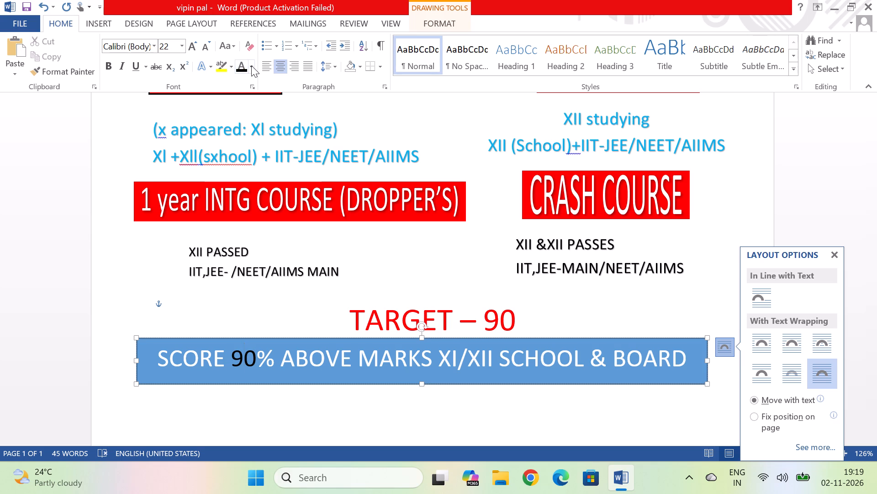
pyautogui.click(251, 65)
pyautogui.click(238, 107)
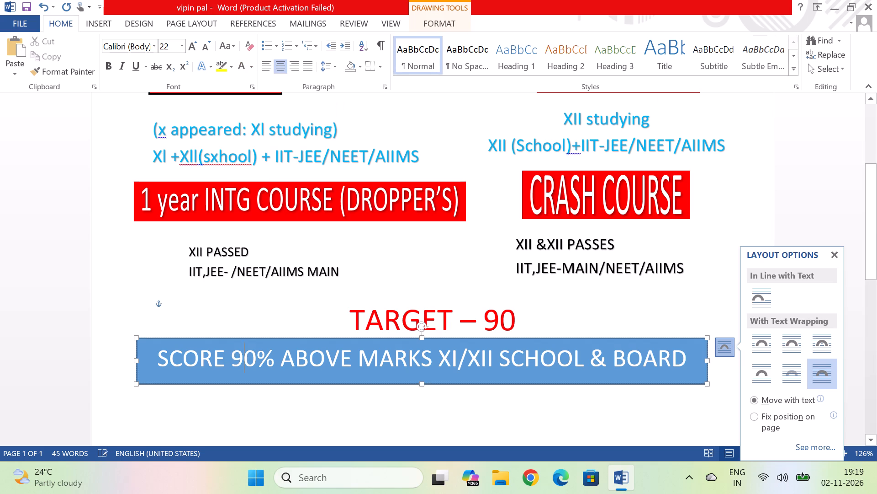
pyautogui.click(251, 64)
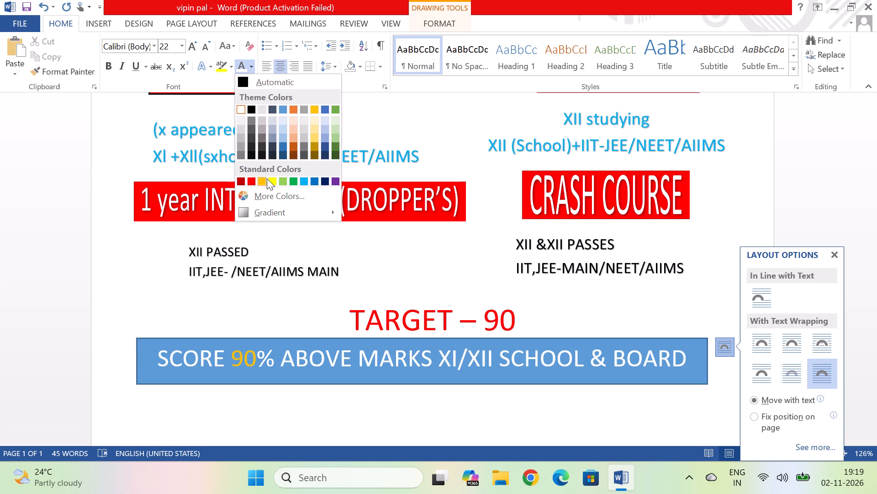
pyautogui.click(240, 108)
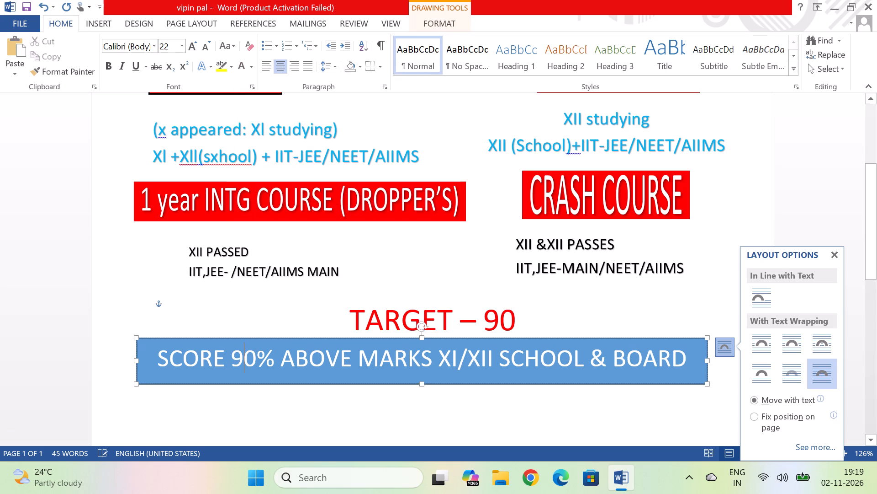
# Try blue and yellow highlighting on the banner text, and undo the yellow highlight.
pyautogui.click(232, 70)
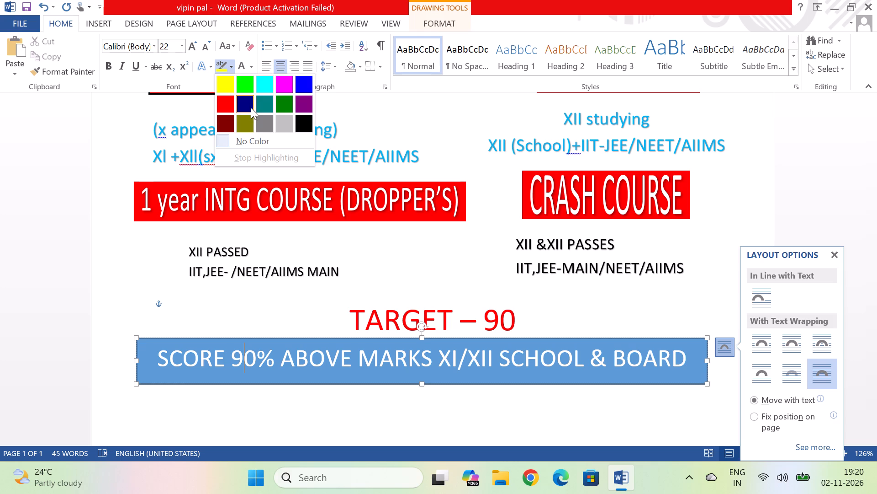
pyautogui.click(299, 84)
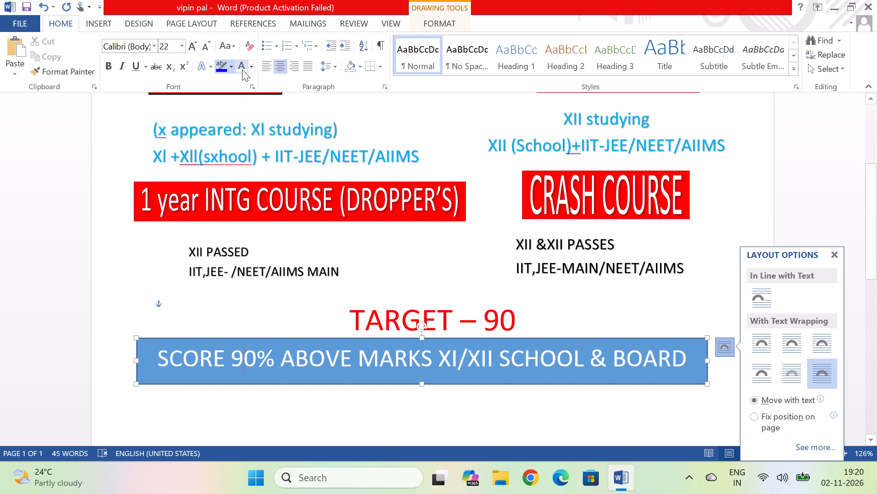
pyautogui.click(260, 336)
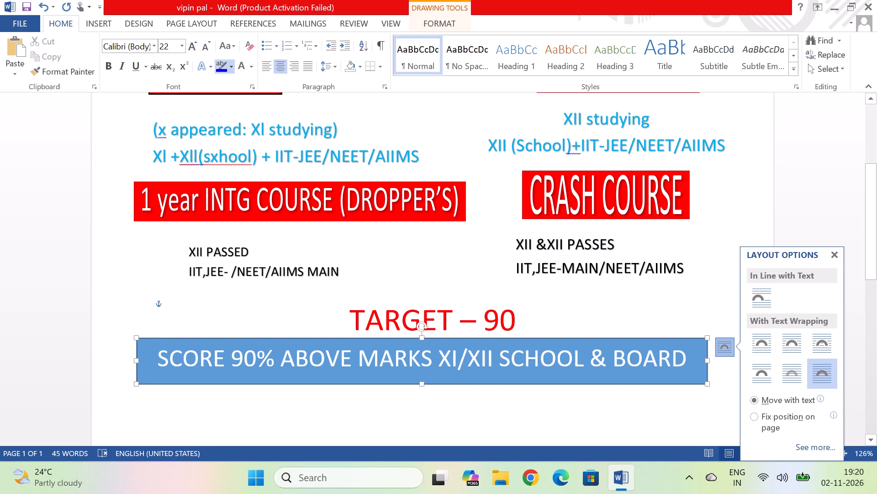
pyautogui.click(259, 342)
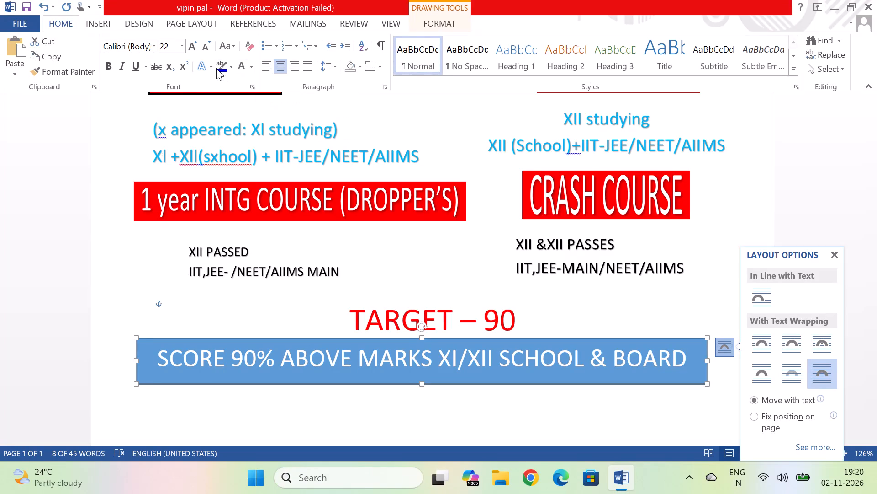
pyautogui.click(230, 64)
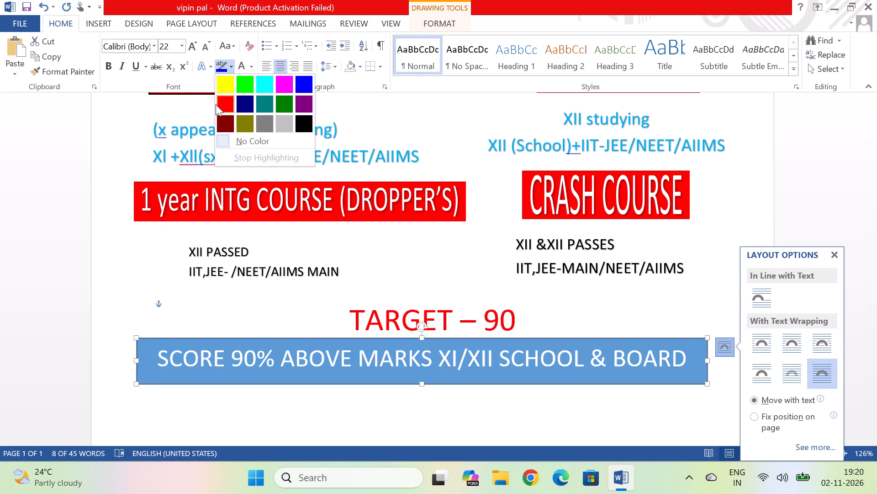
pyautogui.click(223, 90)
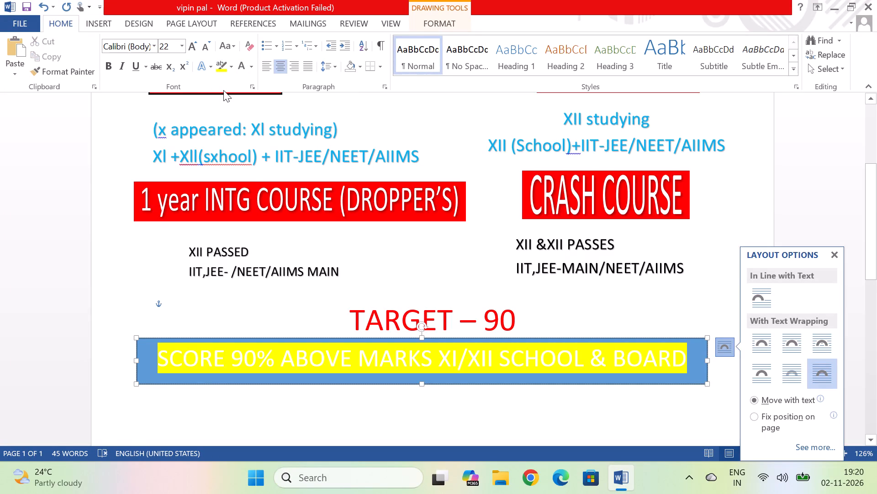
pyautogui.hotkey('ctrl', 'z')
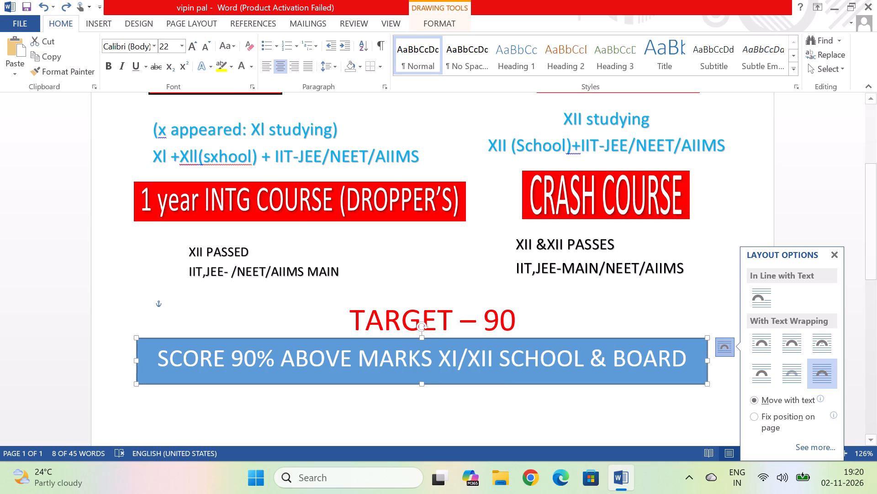
# Add the text "X, XI, XII" on the empty line beneath the blue score banner.
pyautogui.click(296, 419)
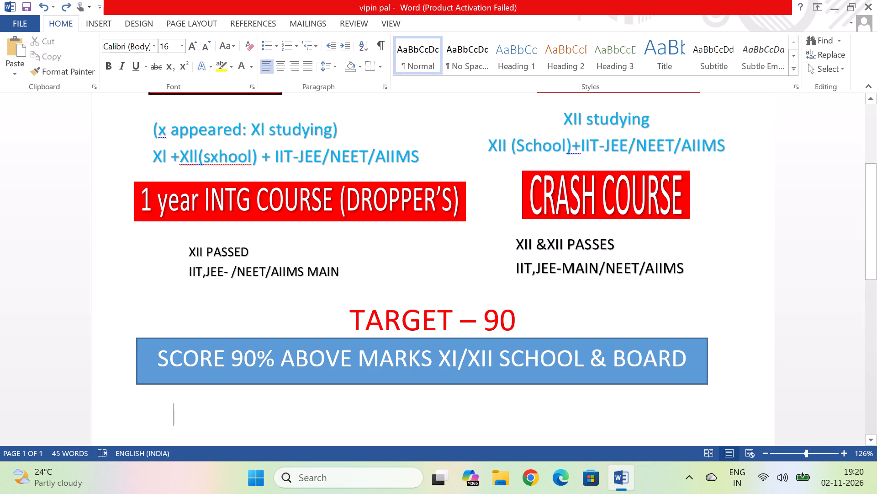
pyautogui.press('x')
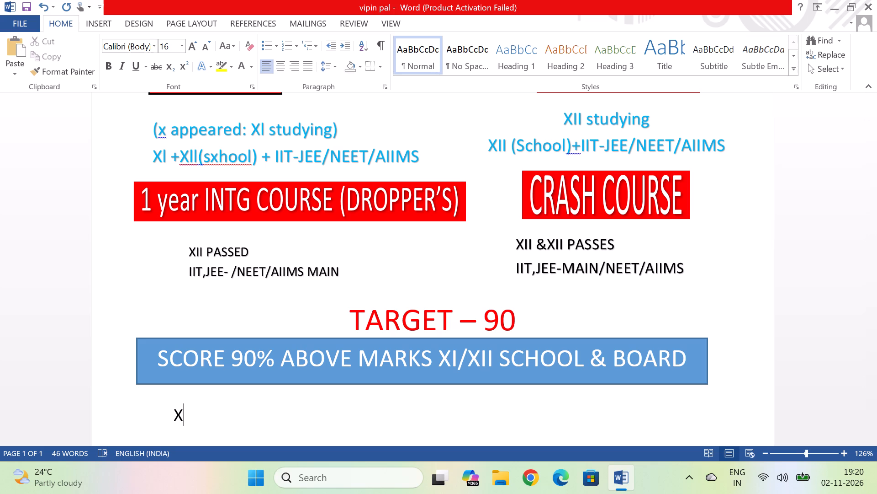
pyautogui.write(', XII')
pyautogui.press('BackSpace')
pyautogui.press(',')
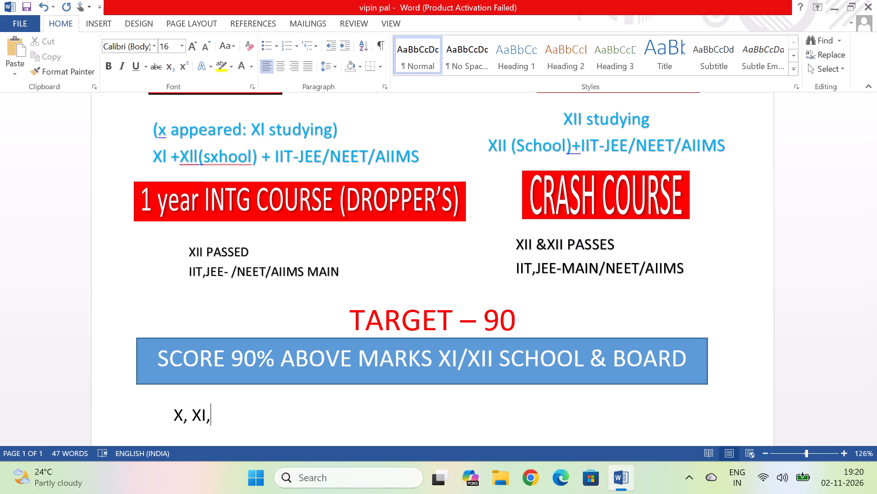
pyautogui.press('space')
pyautogui.write('XII')
# Colour the whole "X, XI, XII" line in a darker theme blue.
pyautogui.hotkey('shift', 'Left')
pyautogui.hotkey('shift', 'Left')
pyautogui.hotkey('shift', 'Left')
pyautogui.hotkey('shift', 'Left')
pyautogui.hotkey('shift', 'Left')
pyautogui.hotkey('shift', 'Left')
pyautogui.hotkey('shift', 'Left')
pyautogui.hotkey('shift', 'Left')
pyautogui.hotkey('shift', 'Left')
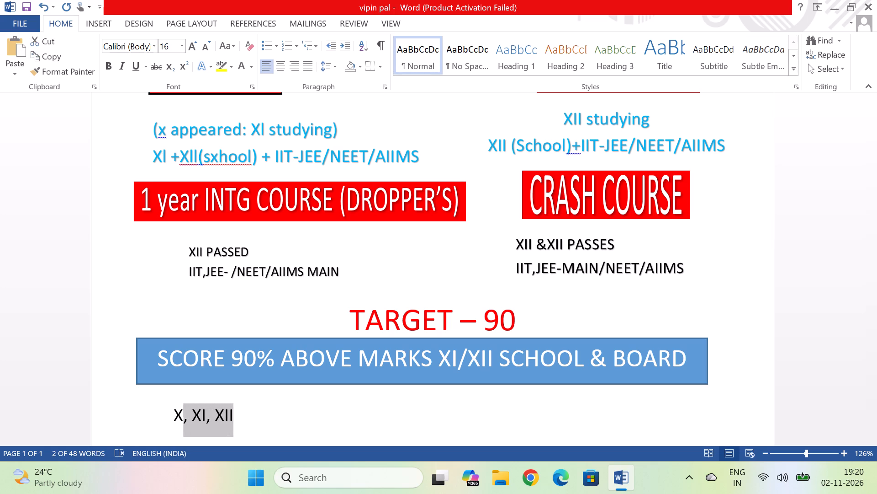
pyautogui.hotkey('shift', 'Left')
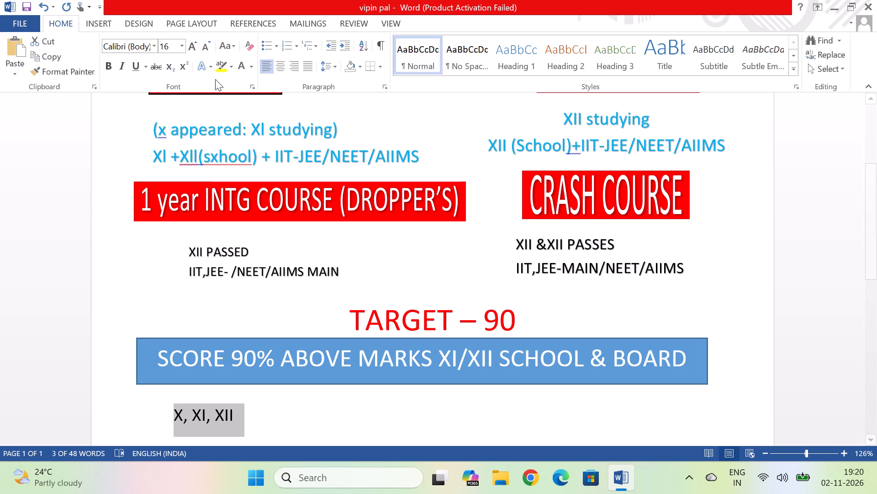
pyautogui.click(252, 67)
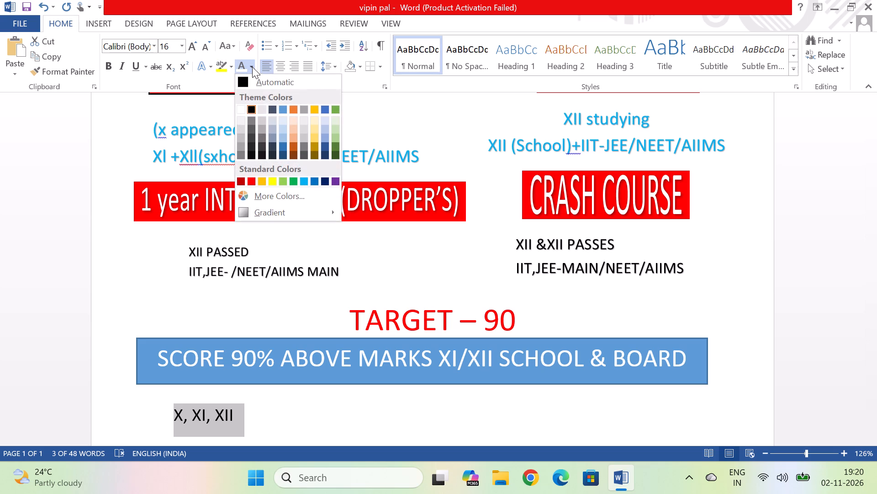
pyautogui.click(282, 150)
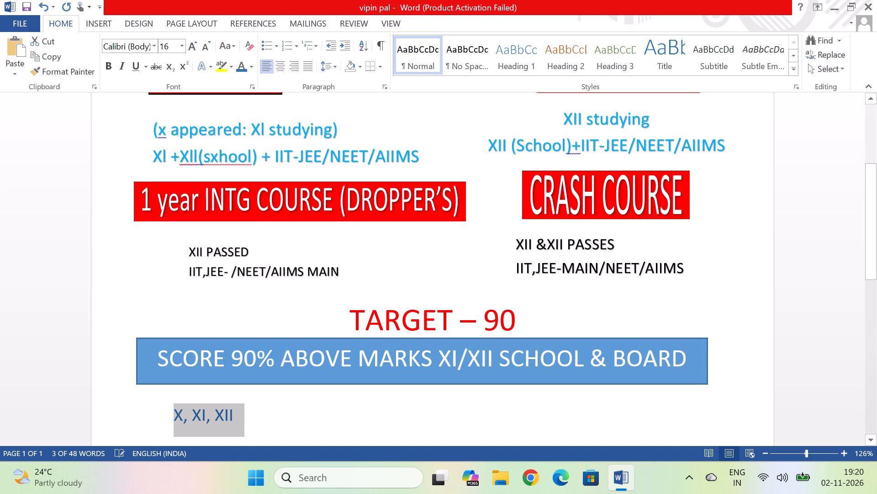
# Centre the "X, XI, XII" line and enlarge it to font size 48.
pyautogui.tripleClick(198, 45)
pyautogui.tripleClick(198, 45)
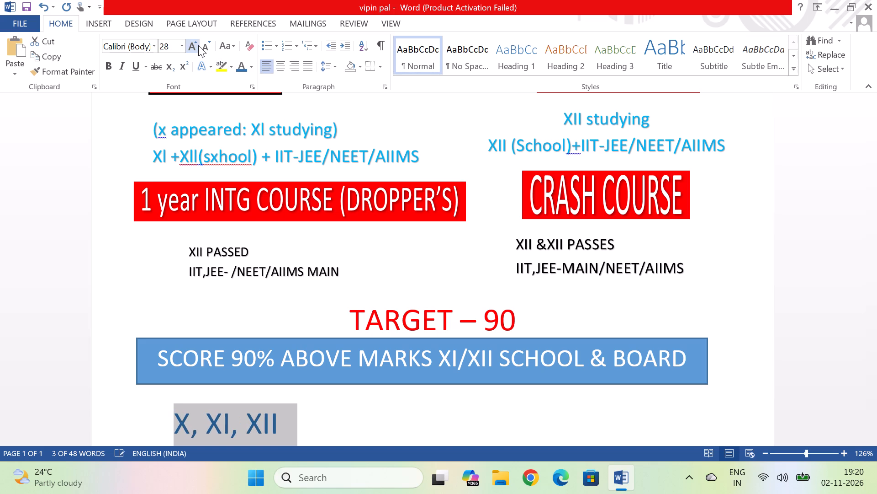
pyautogui.hotkey('ctrl', 'e')
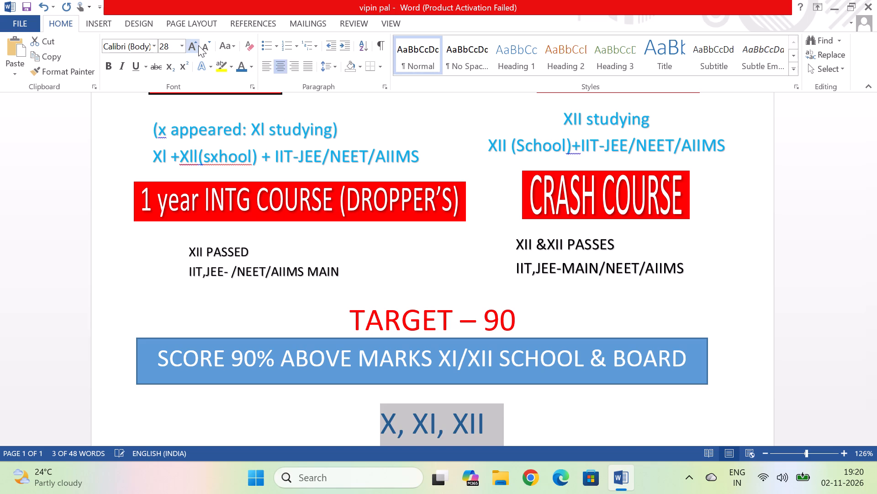
pyautogui.doubleClick(198, 45)
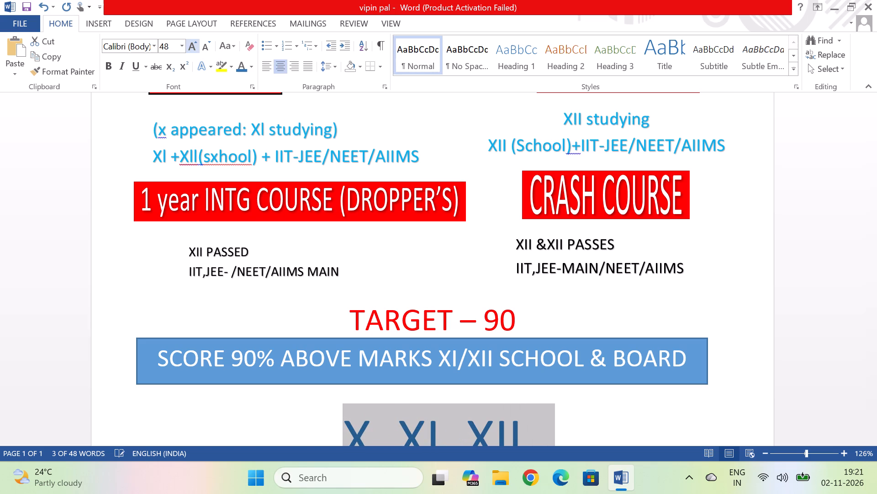
pyautogui.click(538, 416)
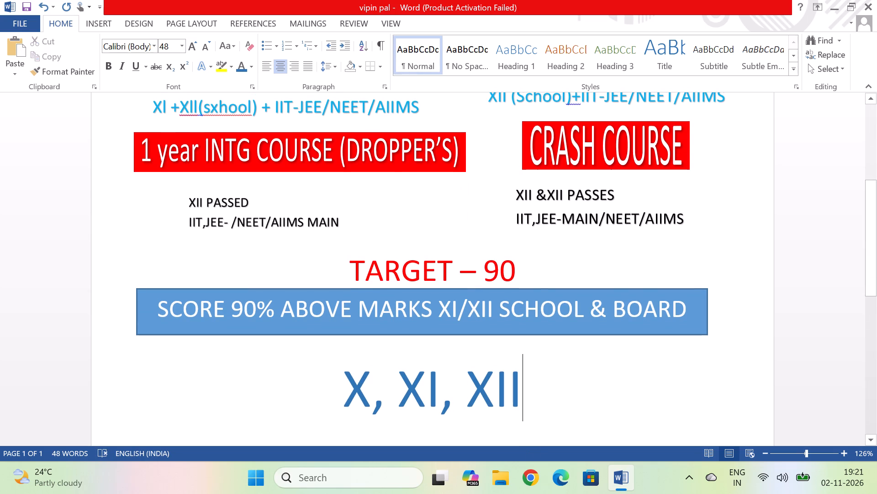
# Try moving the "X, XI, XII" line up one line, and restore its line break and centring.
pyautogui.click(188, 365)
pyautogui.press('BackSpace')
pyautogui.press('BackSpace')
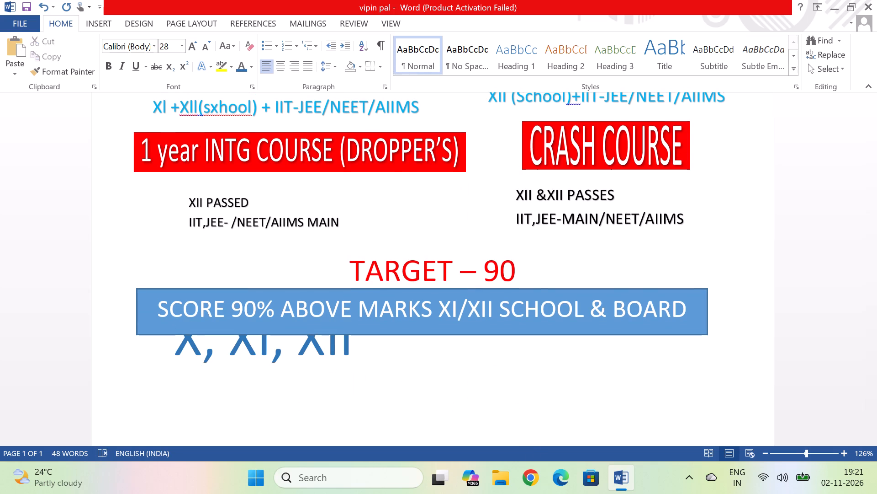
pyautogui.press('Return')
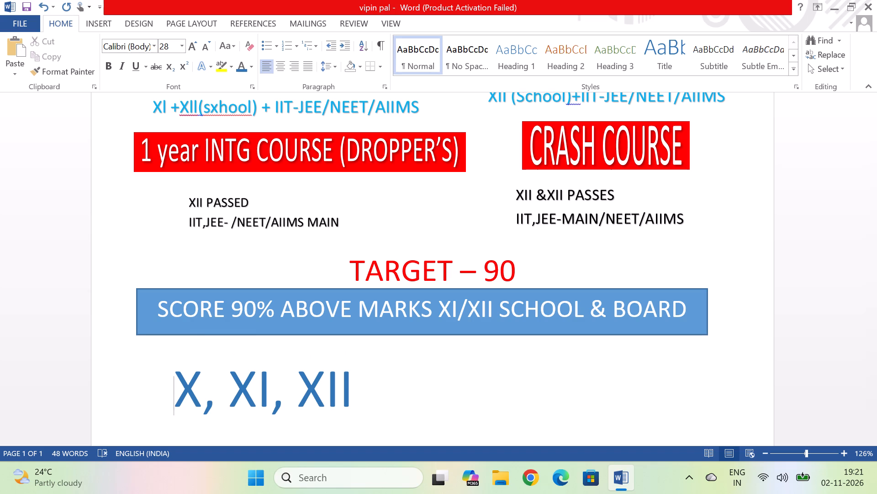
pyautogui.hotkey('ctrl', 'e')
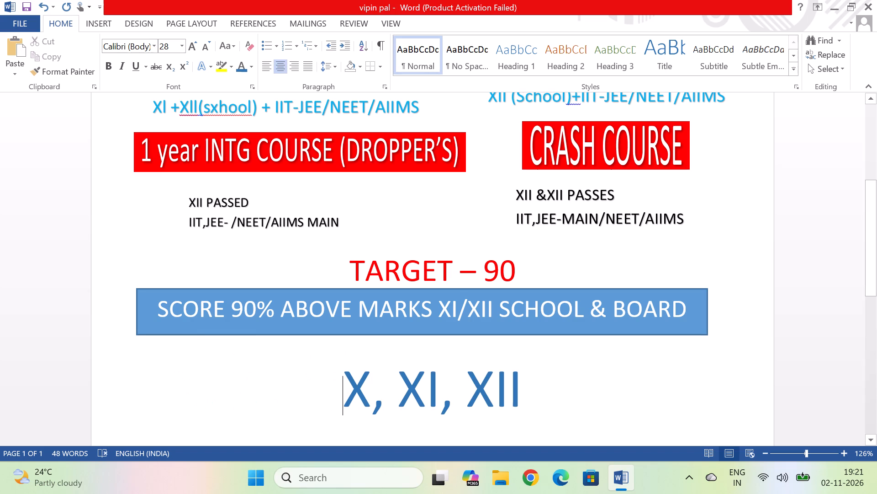
# Start a new left-aligned line below "X, XI, XII" with font size 12.
pyautogui.click(546, 408)
pyautogui.press('Return')
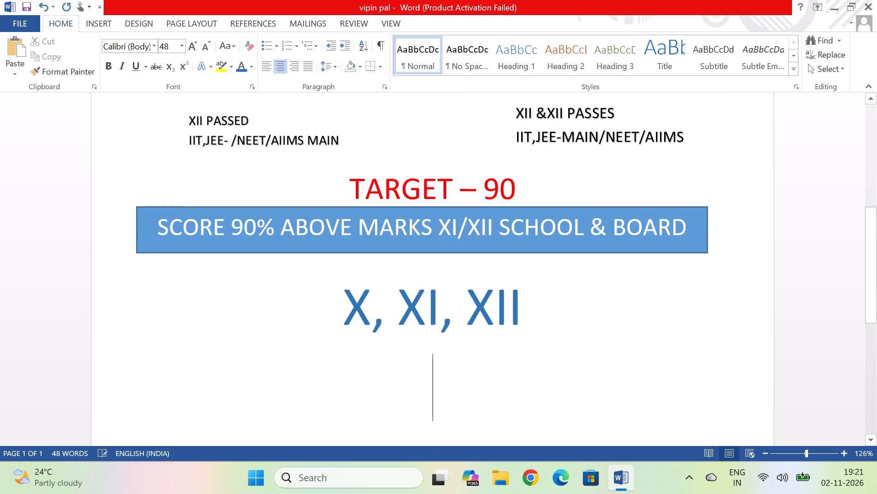
pyautogui.hotkey('ctrl', 'l')
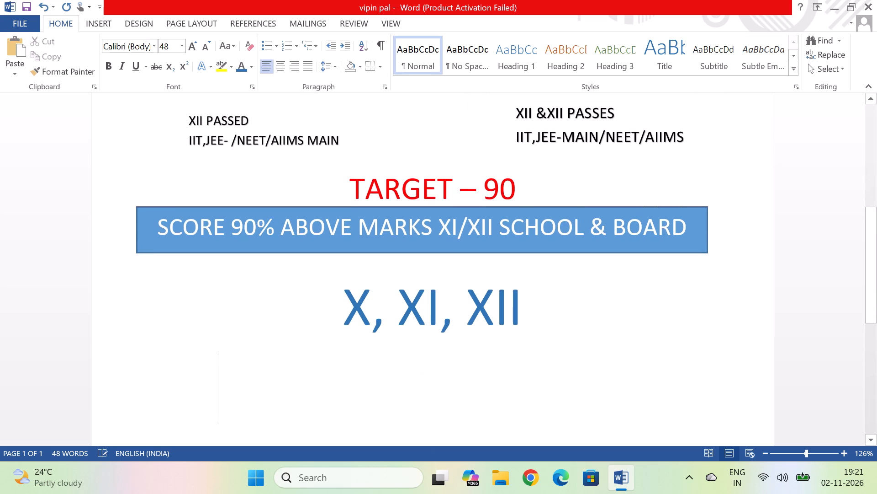
pyautogui.click(179, 44)
pyautogui.click(169, 118)
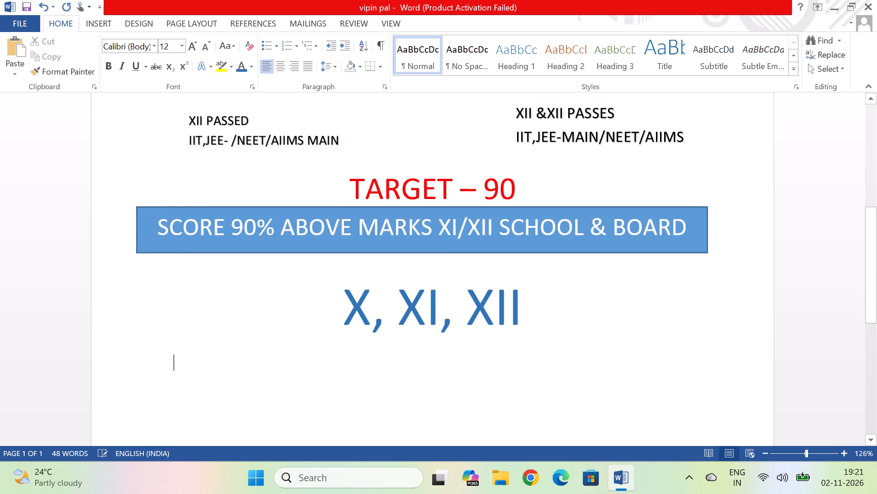
# Reduce the "X, XI, XII" line to font size 36.
pyautogui.moveTo(531, 314); pyautogui.dragTo(282, 315)
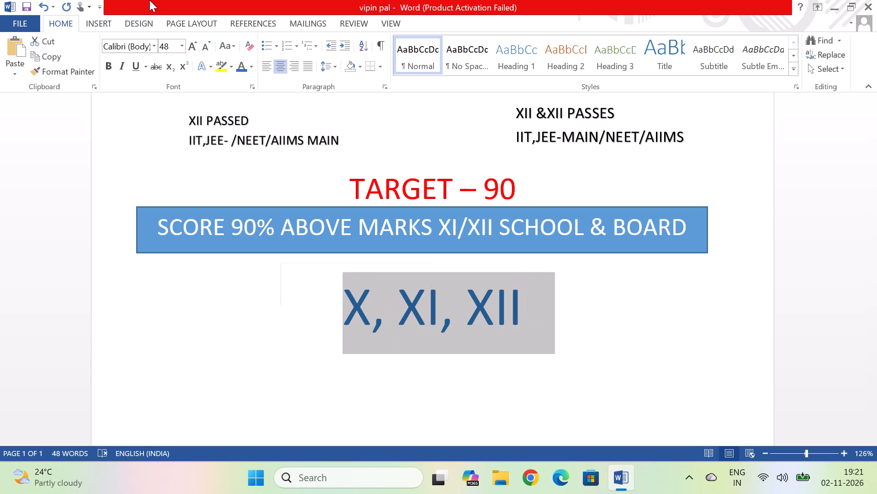
pyautogui.click(183, 48)
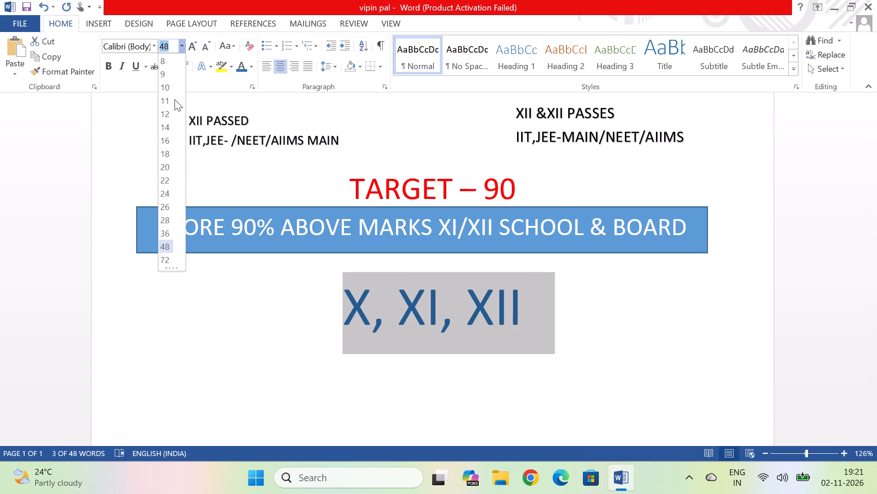
pyautogui.click(170, 231)
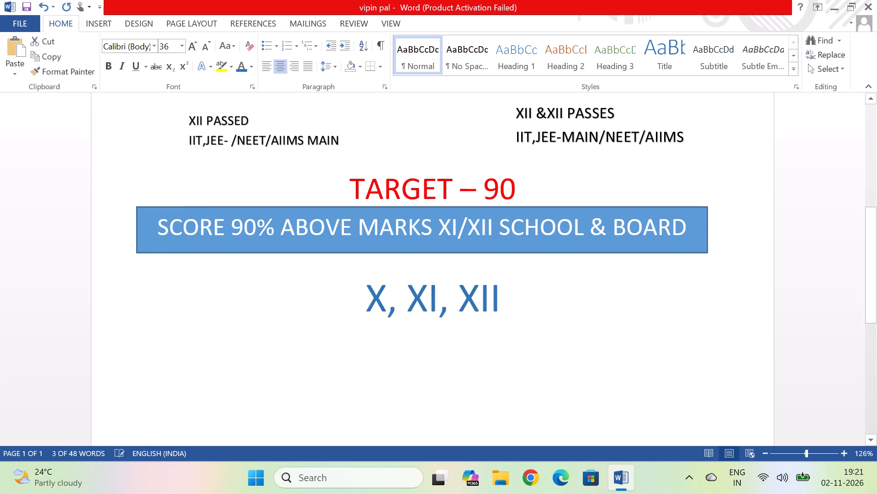
pyautogui.click(469, 300)
# Insert a left-aligned line directly below "X, XI, XII" at font size 20 reading "PHYS/CHEM/MATHS/BIO".
pyautogui.click(507, 307)
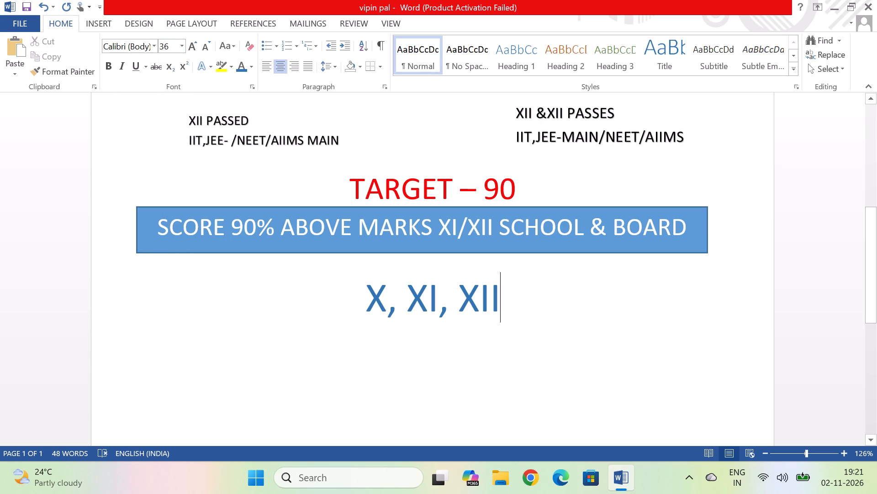
pyautogui.press('Return')
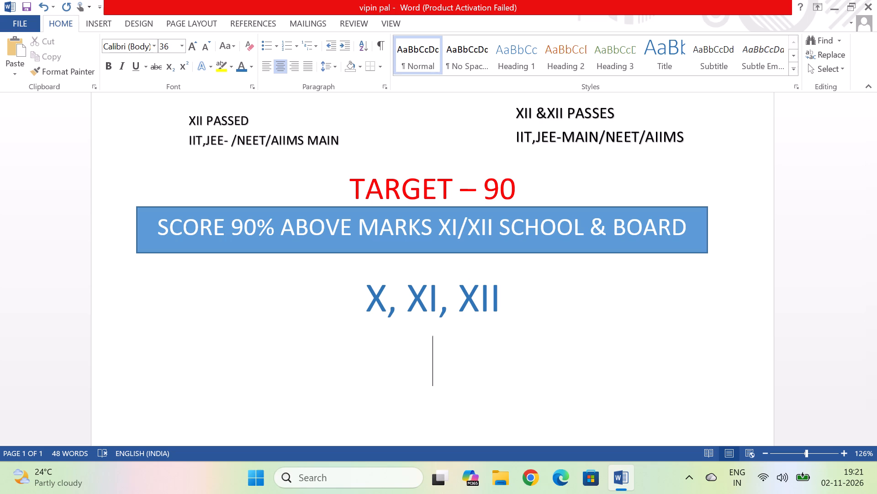
pyautogui.click(183, 43)
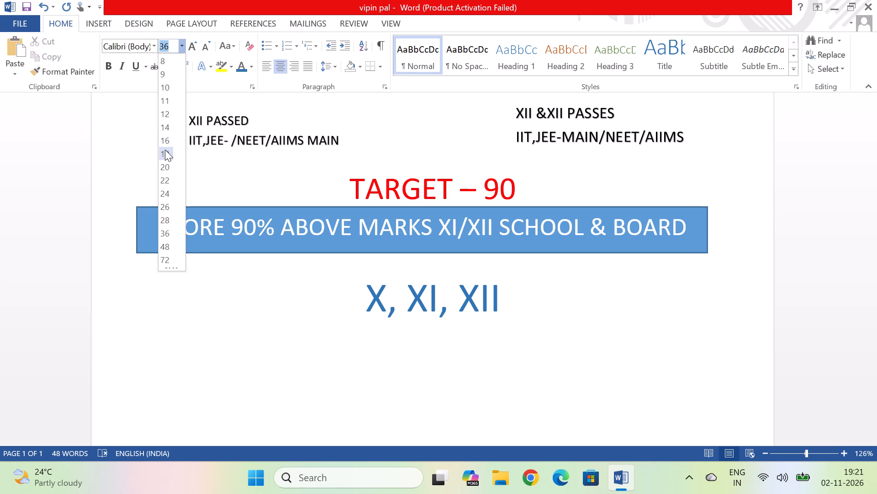
pyautogui.click(166, 162)
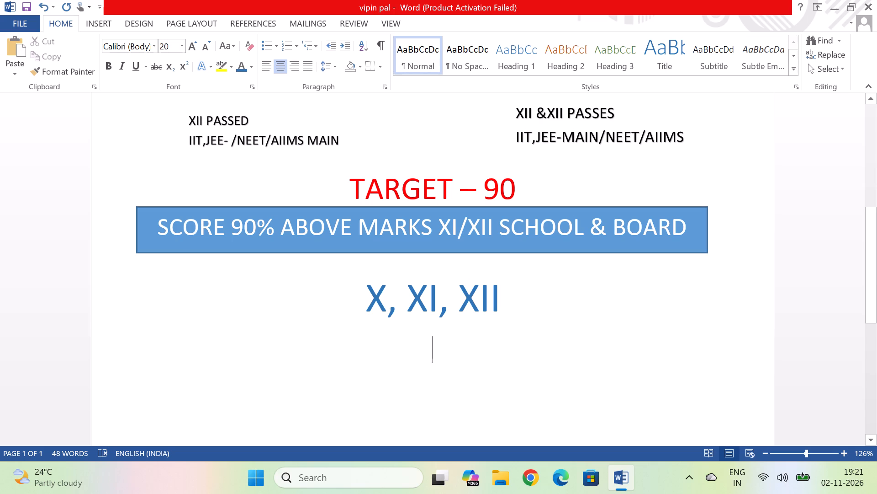
pyautogui.hotkey('ctrl', 'l')
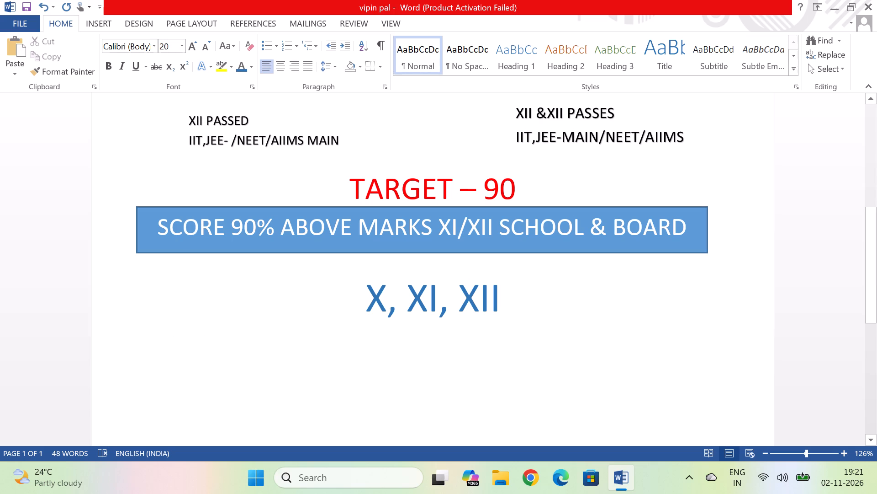
pyautogui.write('PHY')
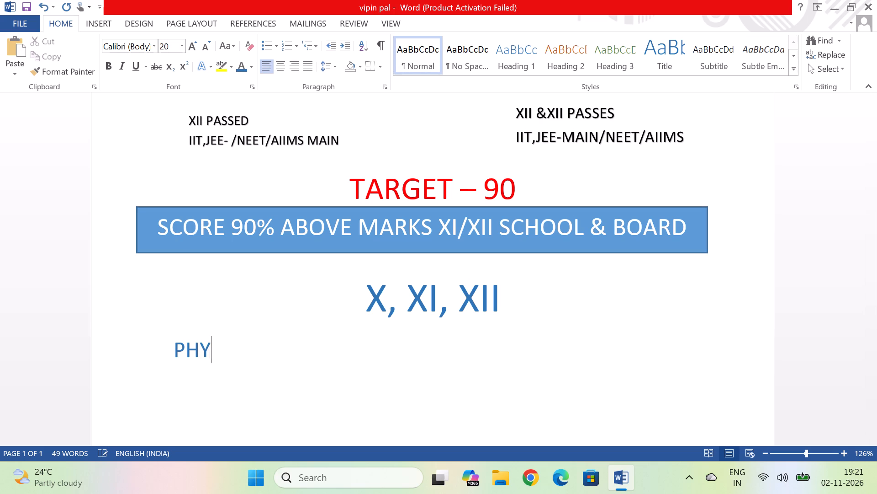
pyautogui.press('s')
pyautogui.write('/CHEM')
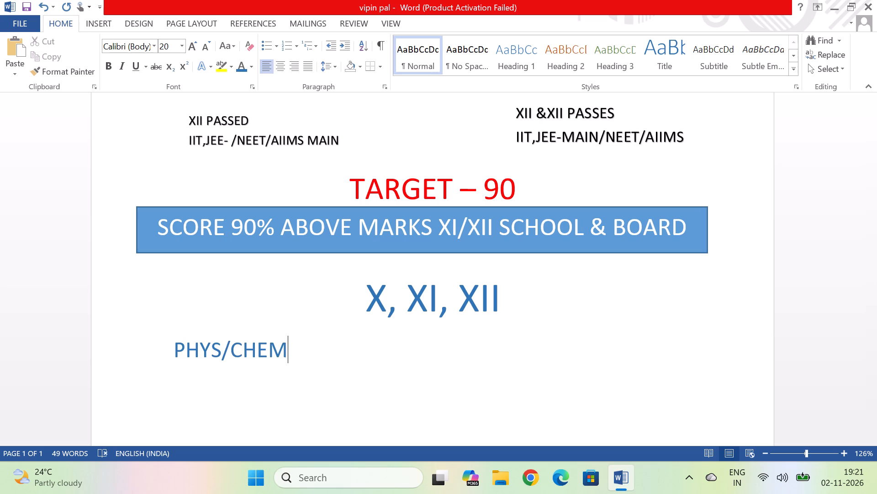
pyautogui.write('/MATHS')
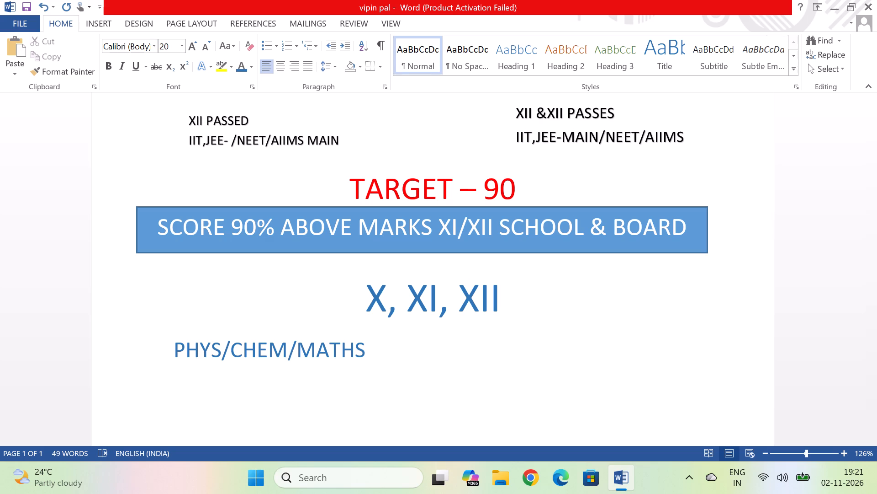
pyautogui.press('/')
pyautogui.write('BIO')
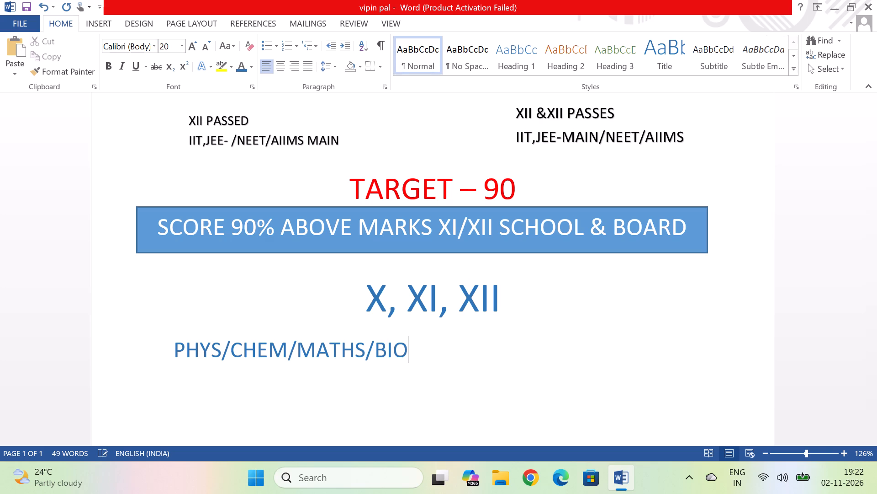
# Complete the last subject in the line below "X, XI, XII" so it reads "PHYS/CHEM/MATHS/BIOLOGY".
pyautogui.write('LOC')
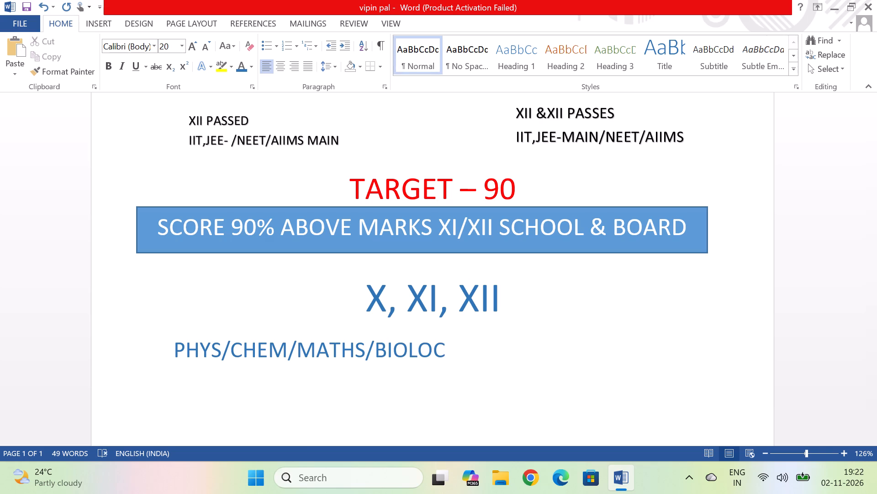
pyautogui.press('BackSpace')
pyautogui.write('GY')
# Format the whole "PHYS/CHEM/MATHS/BIOLOGY" line in standard red at font size 26 and centre it.
pyautogui.hotkey('shift', 'Left')
pyautogui.hotkey('shift', 'Left')
pyautogui.hotkey('shift', 'Left')
pyautogui.hotkey('shift', 'Left')
pyautogui.hotkey('shift', 'Left')
pyautogui.hotkey('shift', 'Left')
pyautogui.hotkey('shift', 'Left')
pyautogui.hotkey('shift', 'Left')
pyautogui.hotkey('shift', 'Left')
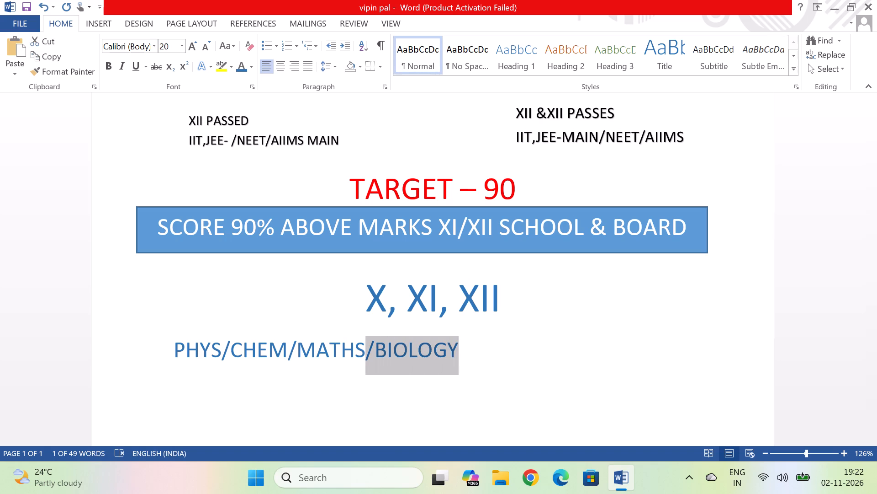
pyautogui.hotkey('shift', 'Left')
pyautogui.hotkey('shift', 'Left')
pyautogui.hotkey('shift', 'Left')
pyautogui.hotkey('shift', 'Left')
pyautogui.hotkey('shift', 'Left')
pyautogui.hotkey('shift', 'Left')
pyautogui.hotkey('shift', 'Left')
pyautogui.hotkey('shift', 'Left')
pyautogui.hotkey('shift', 'Left')
pyautogui.hotkey('shift', 'Left')
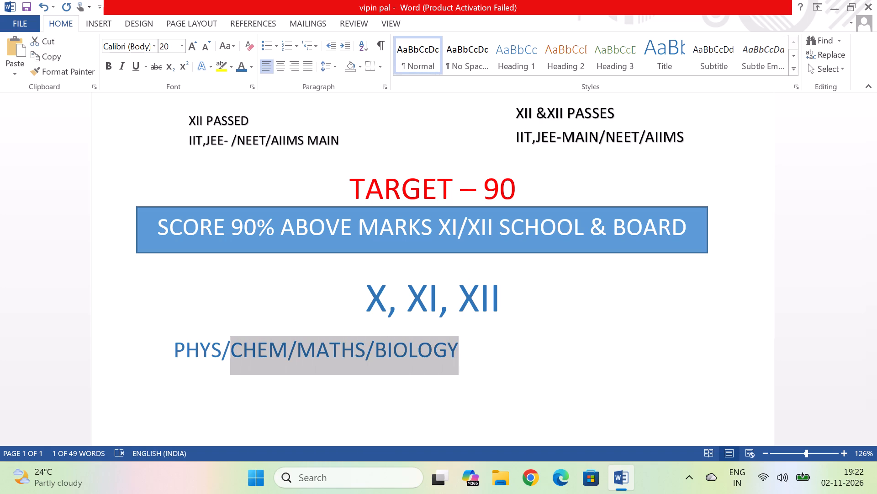
pyautogui.hotkey('shift', 'Left')
pyautogui.hotkey('shift', 'Left')
pyautogui.hotkey('shift', 'Left')
pyautogui.hotkey('shift', 'Left')
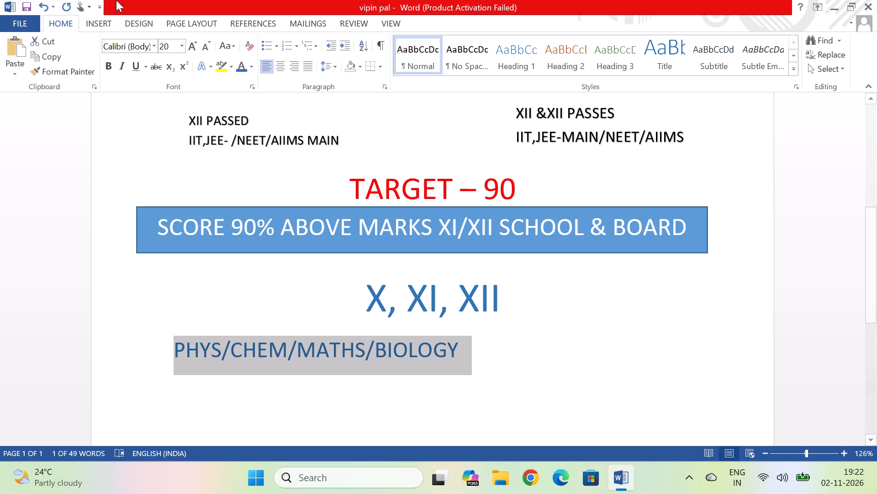
pyautogui.click(251, 65)
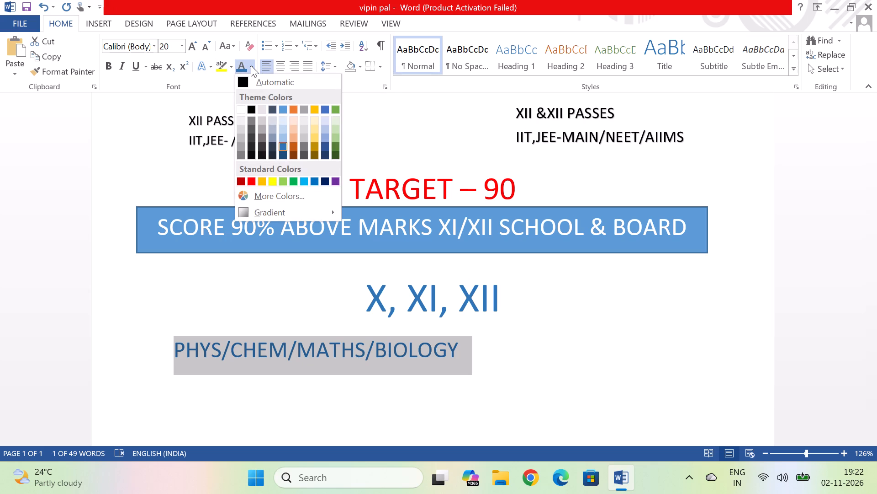
pyautogui.click(250, 178)
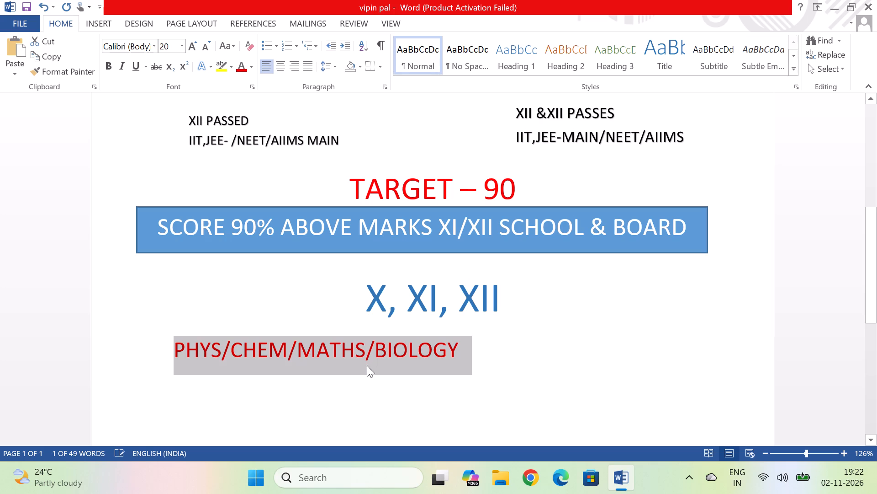
pyautogui.click(199, 46)
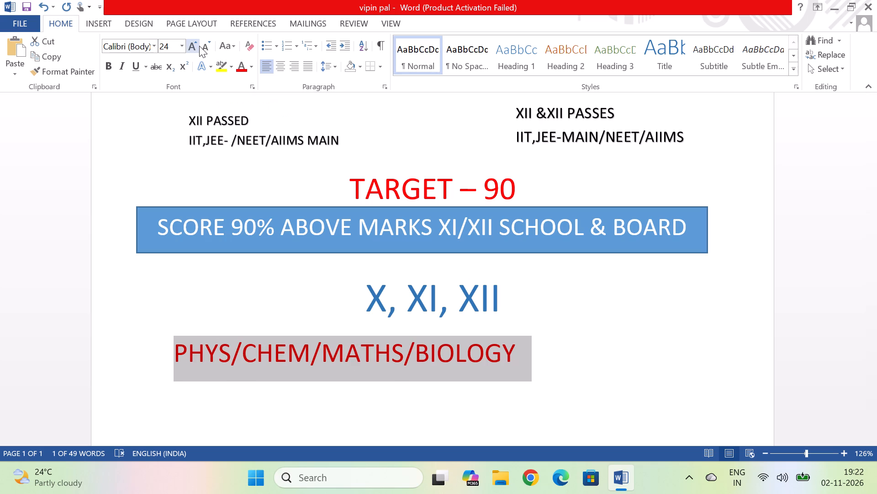
pyautogui.click(199, 46)
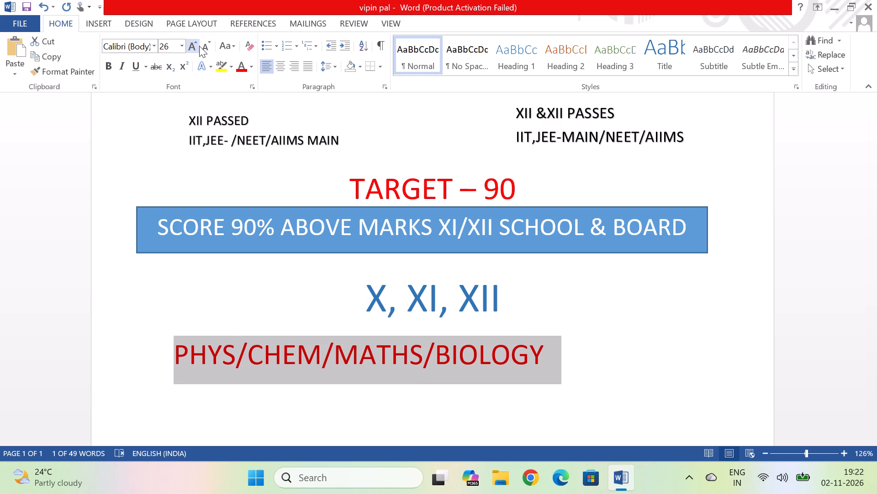
pyautogui.hotkey('ctrl', 'e')
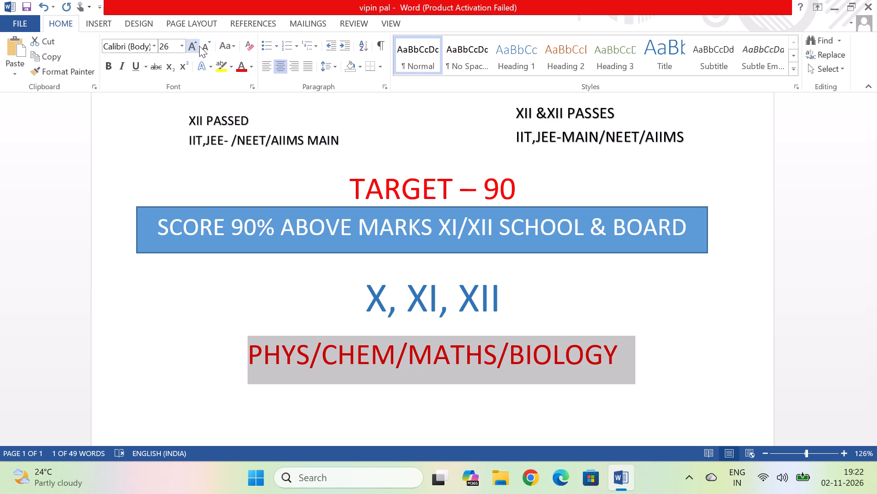
# Add a left-aligned line below the subjects in theme blue at font size 18 reading "4 days in a week classroom coaching".
pyautogui.click(627, 372)
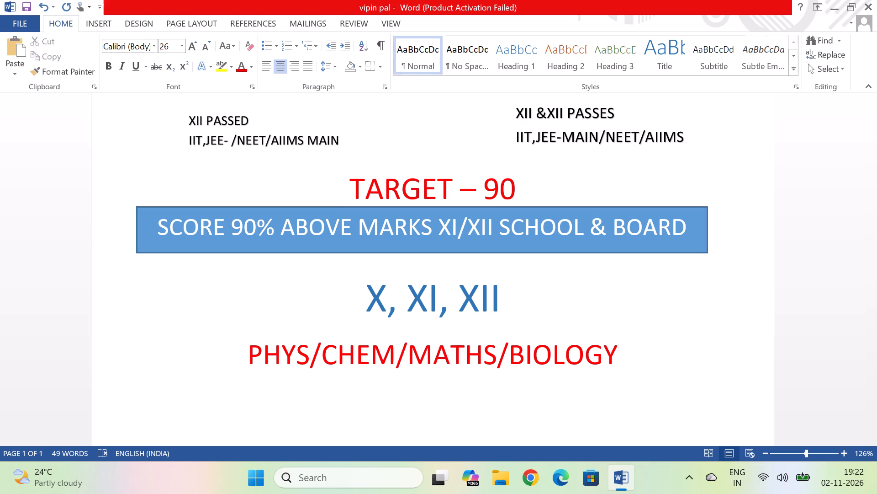
pyautogui.press('Return')
pyautogui.hotkey('ctrl', 'l')
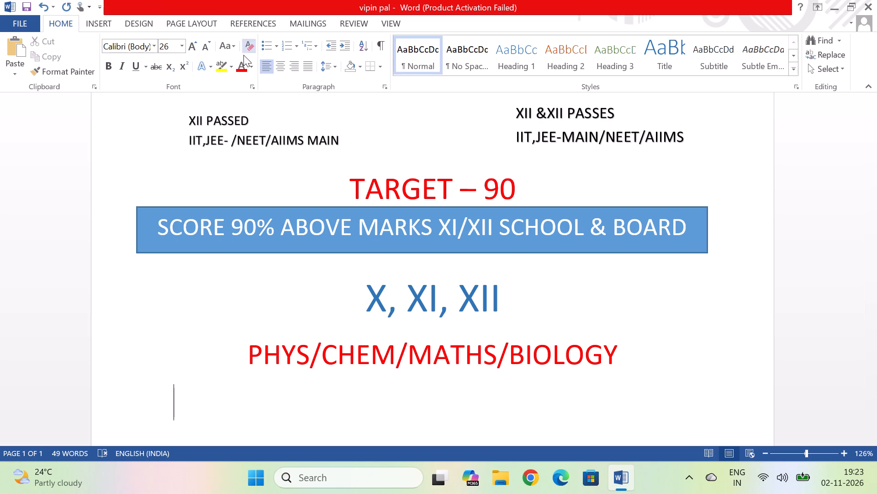
pyautogui.click(185, 43)
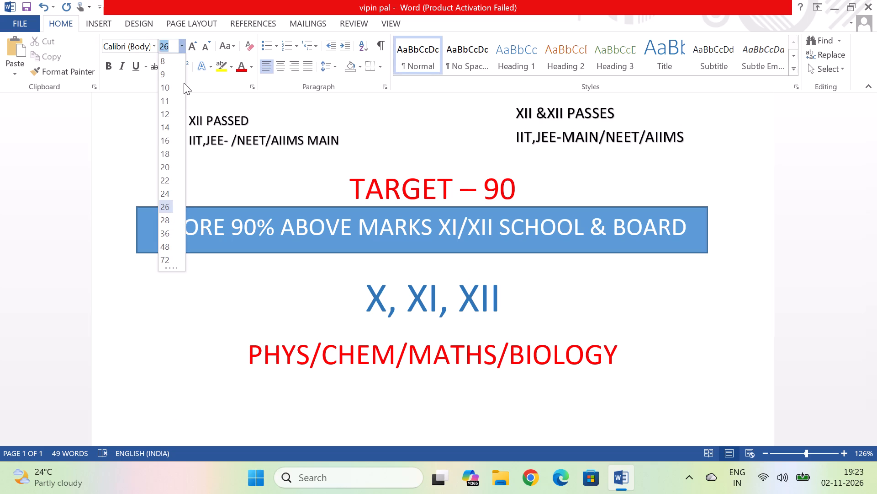
pyautogui.click(174, 152)
pyautogui.click(169, 151)
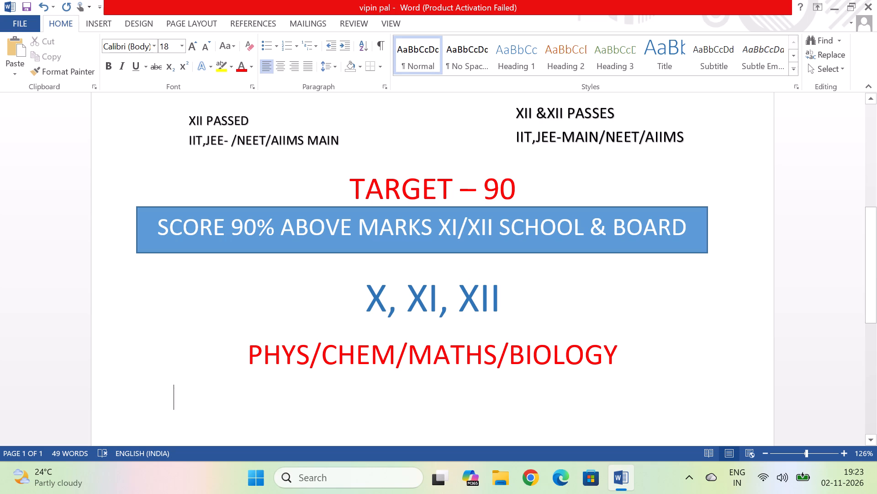
pyautogui.press('4')
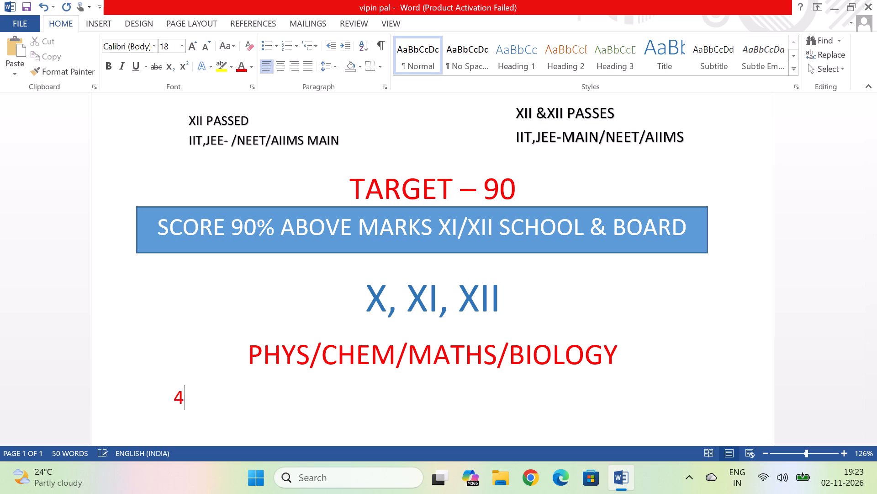
pyautogui.press('BackSpace')
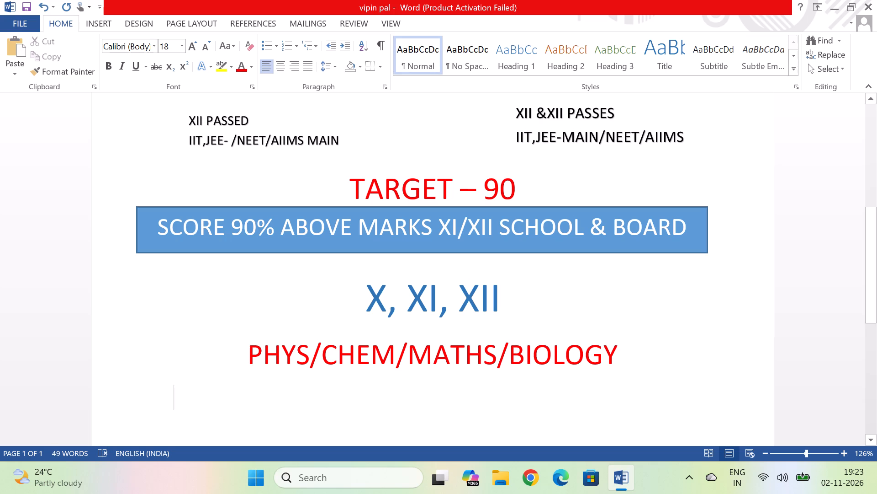
pyautogui.click(248, 64)
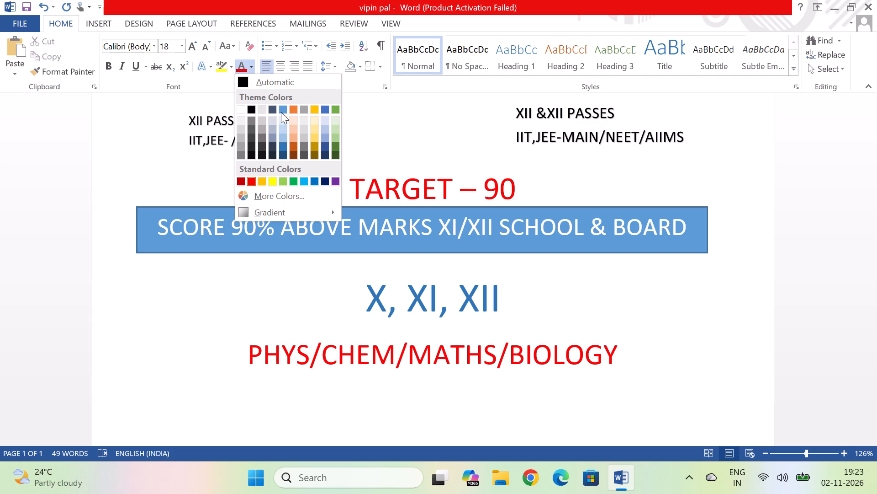
pyautogui.click(281, 110)
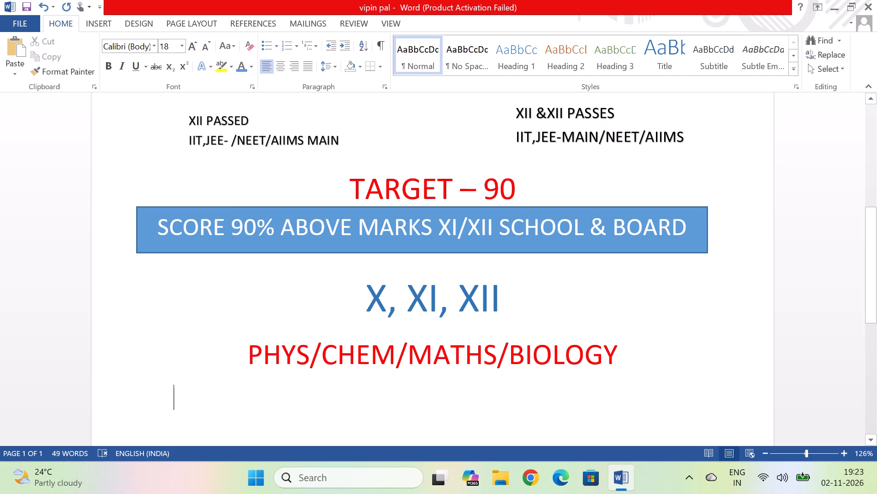
pyautogui.press('4')
pyautogui.press('space')
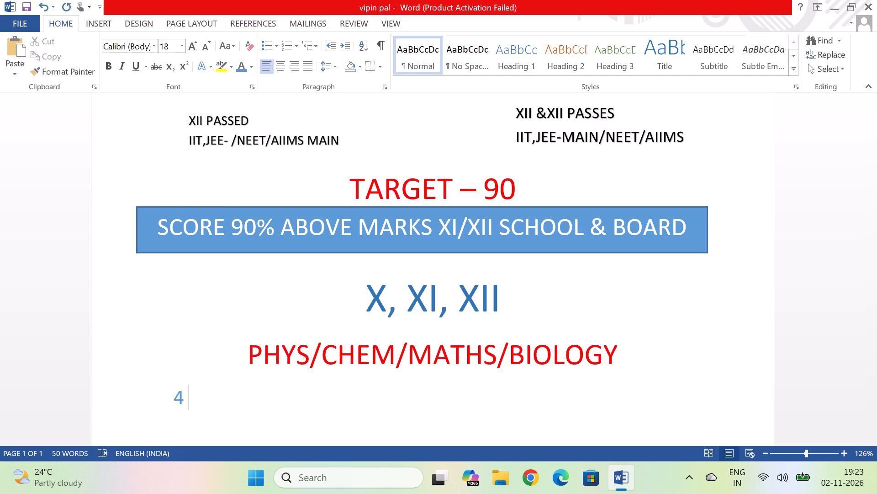
pyautogui.write('days')
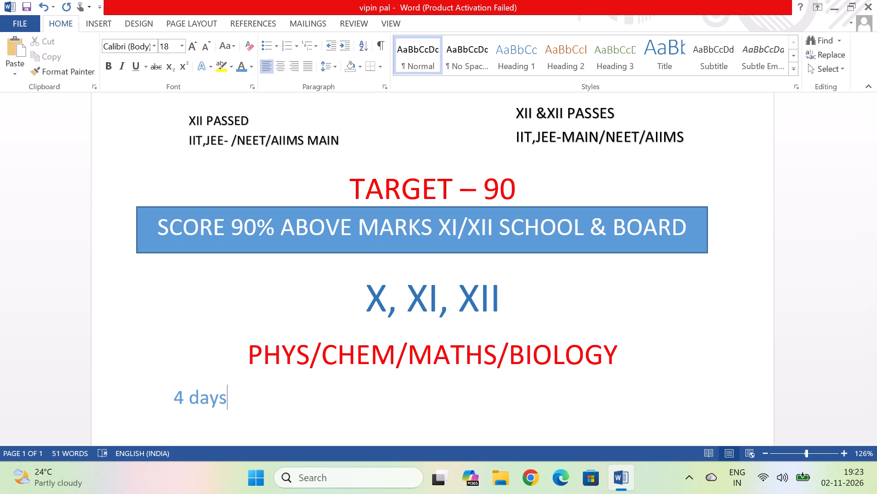
pyautogui.press('space')
pyautogui.write('in a week classr')
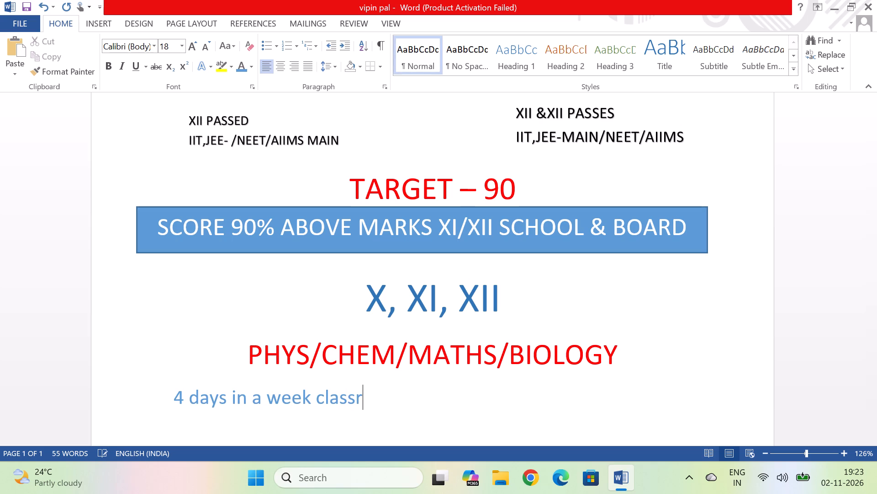
pyautogui.write('oom coaching')
# Add a new line below the classroom coaching line reading "Study material assignments, tests and discussions.".
pyautogui.press('Return')
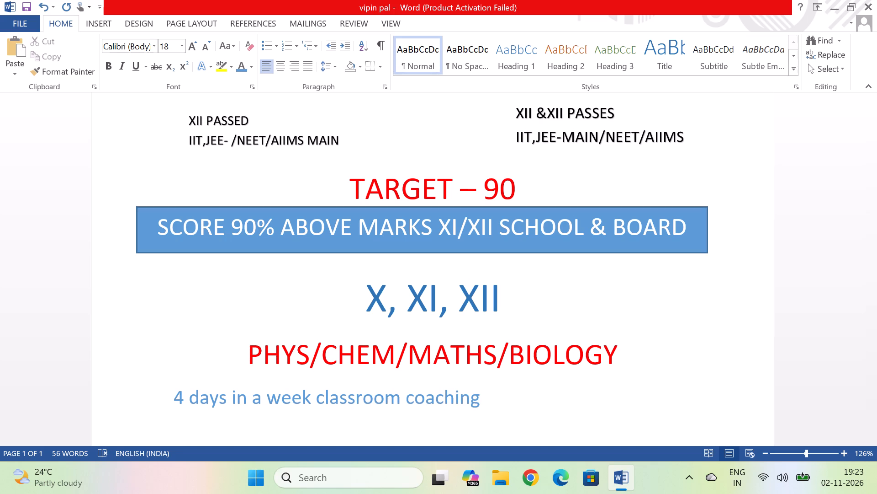
pyautogui.press('s')
pyautogui.write('tudy')
pyautogui.press('space')
pyautogui.write('nat')
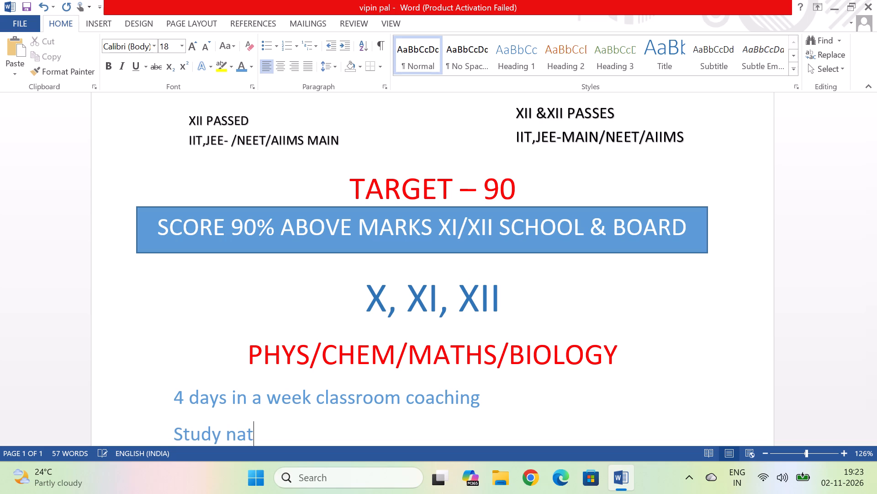
pyautogui.press('BackSpace')
pyautogui.press('BackSpace')
pyautogui.press('BackSpace')
pyautogui.write('materi')
pyautogui.write('al')
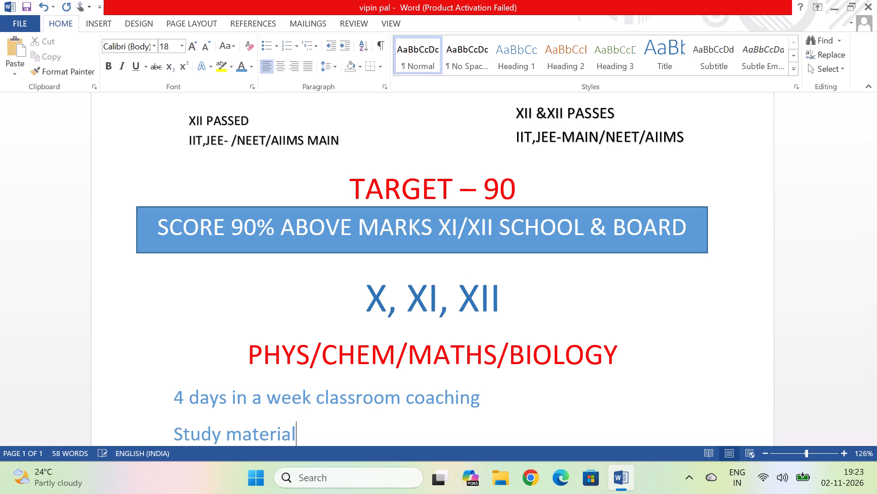
pyautogui.press('space')
pyautogui.write('assignments')
pyautogui.write(', tests')
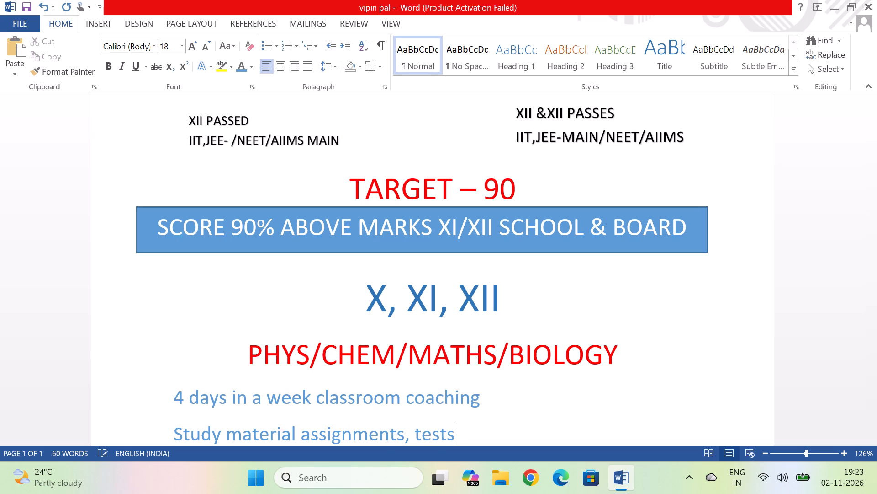
pyautogui.press('space')
pyautogui.write('and discussio')
pyautogui.write('ns.')
# Add a line below the study material line reading "Teaching of entire syllabus of ENGG./ medical with ncert".
pyautogui.press('Return')
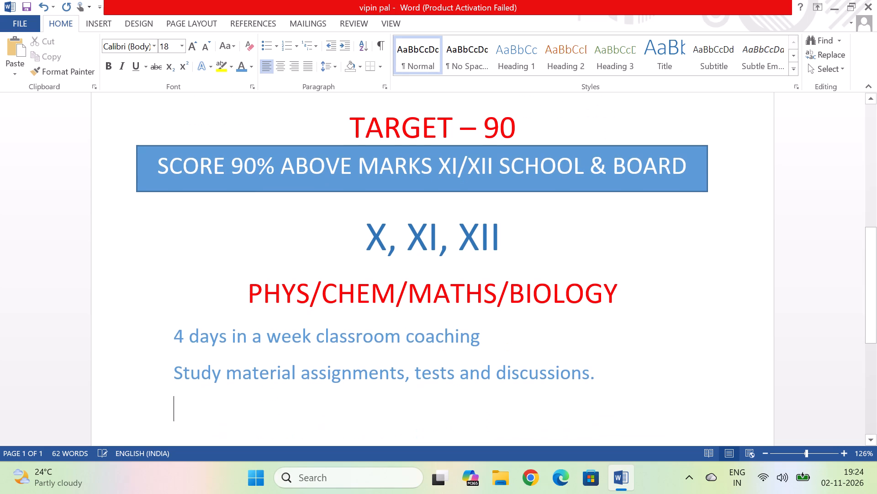
pyautogui.write('te')
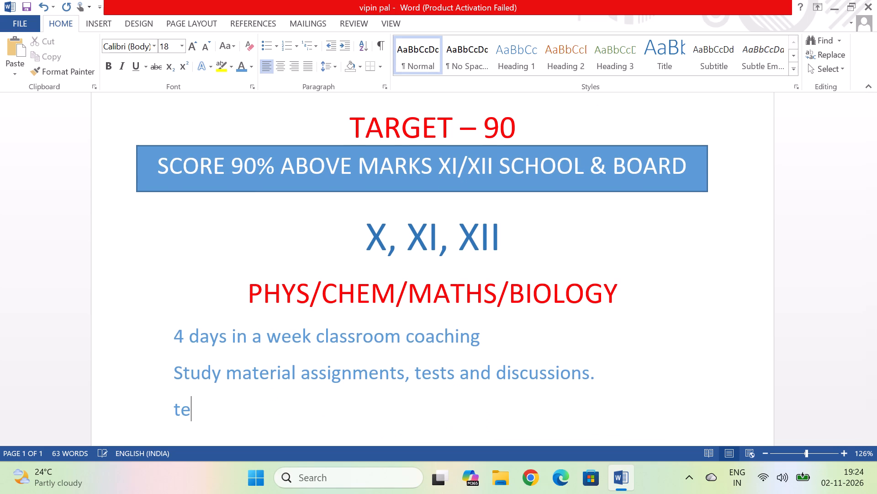
pyautogui.press('BackSpace')
pyautogui.press('BackSpace')
pyautogui.write('Teaching')
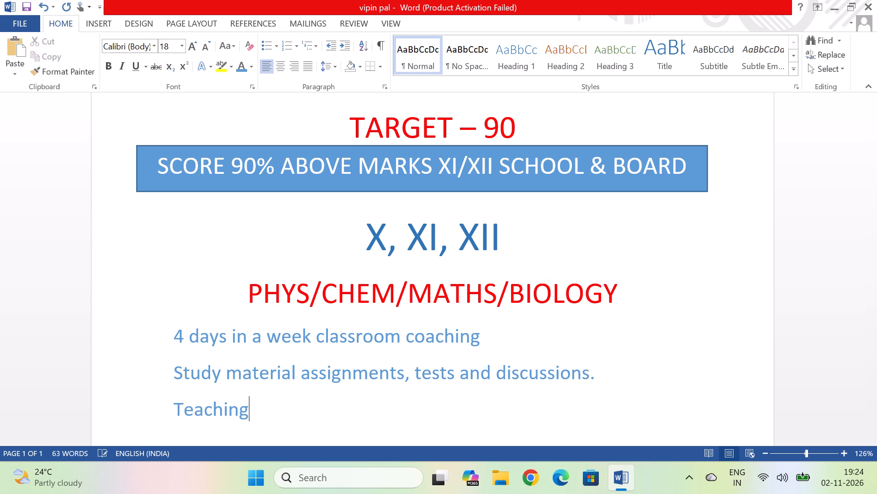
pyautogui.press('space')
pyautogui.write('of entire')
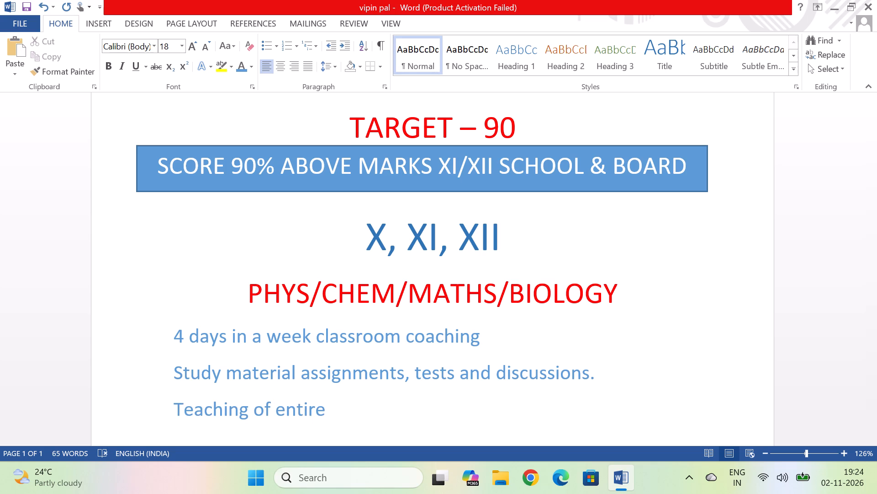
pyautogui.press('space')
pyautogui.write('sylla')
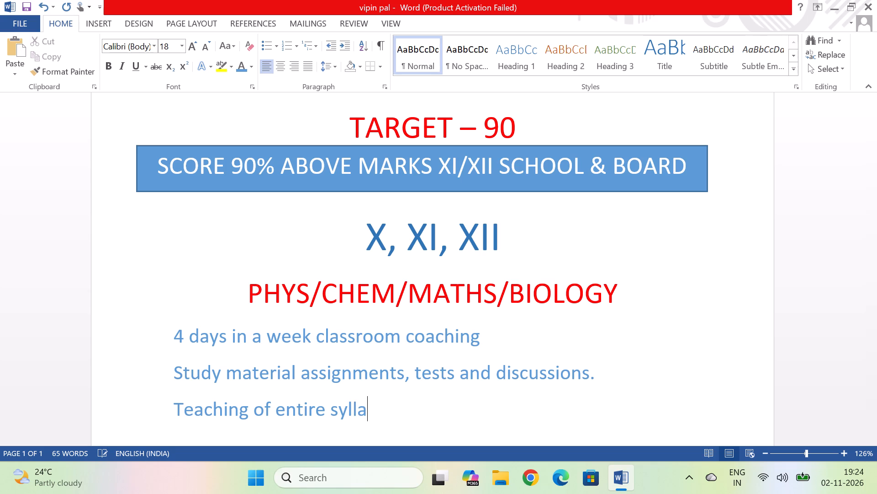
pyautogui.write('bo')
pyautogui.press('BackSpace')
pyautogui.write('us')
pyautogui.press('space')
pyautogui.write('of E')
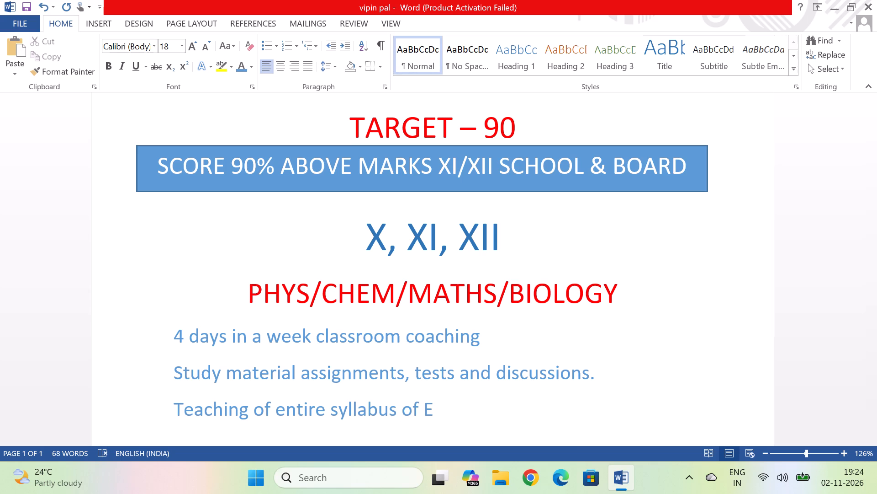
pyautogui.write('NGG')
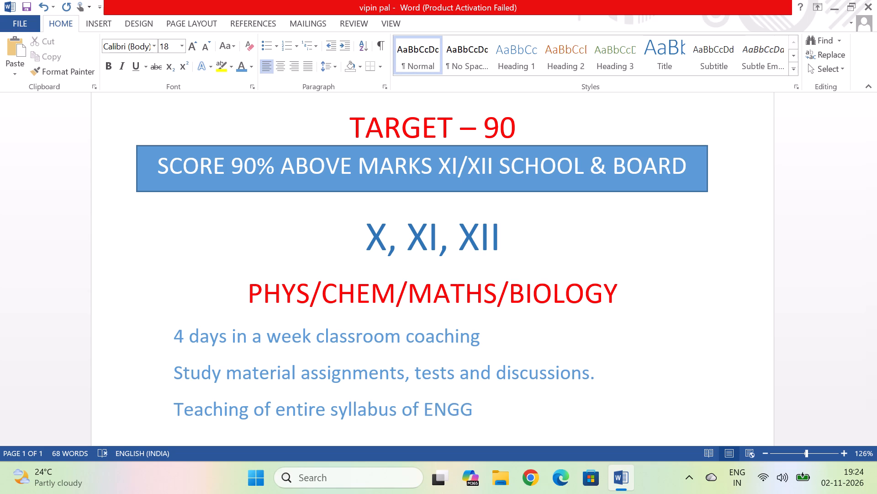
pyautogui.press('.')
pyautogui.press('/')
pyautogui.press('space')
pyautogui.write('medical')
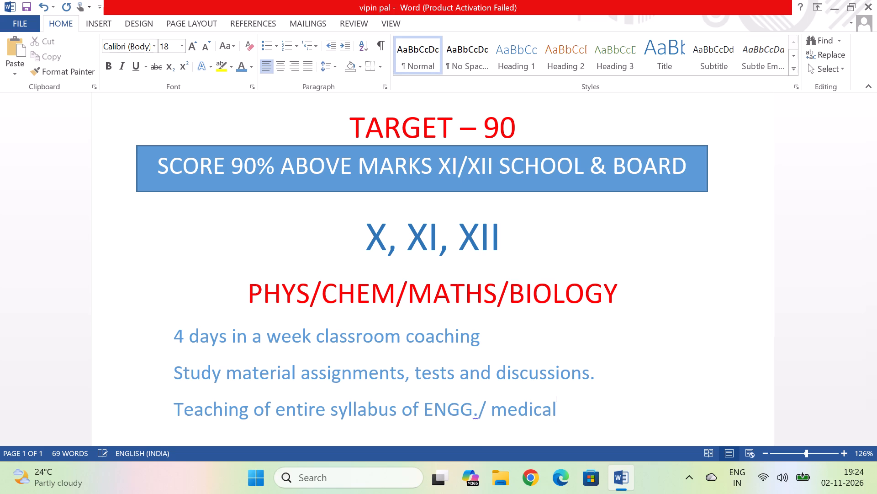
pyautogui.press('space')
pyautogui.write('with nc')
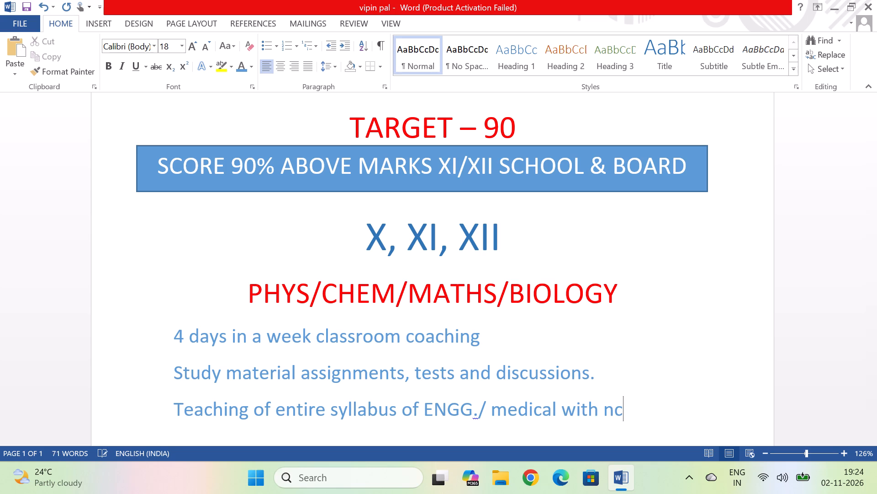
pyautogui.press('e')
pyautogui.write('rt')
pyautogui.press('Return')
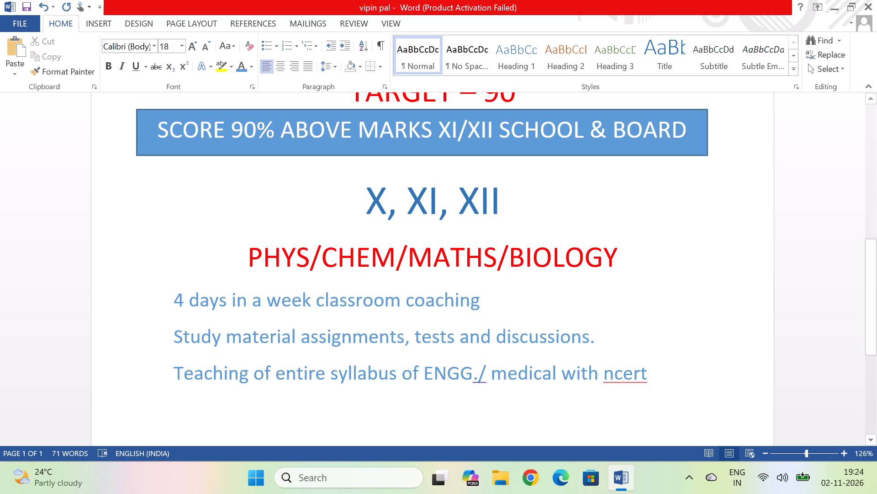
# Replace "ncert" at the end of the teaching line with uppercase "NCERT".
pyautogui.click(650, 376)
pyautogui.press('BackSpace')
pyautogui.press('BackSpace')
pyautogui.press('BackSpace')
pyautogui.press('BackSpace')
pyautogui.press('BackSpace')
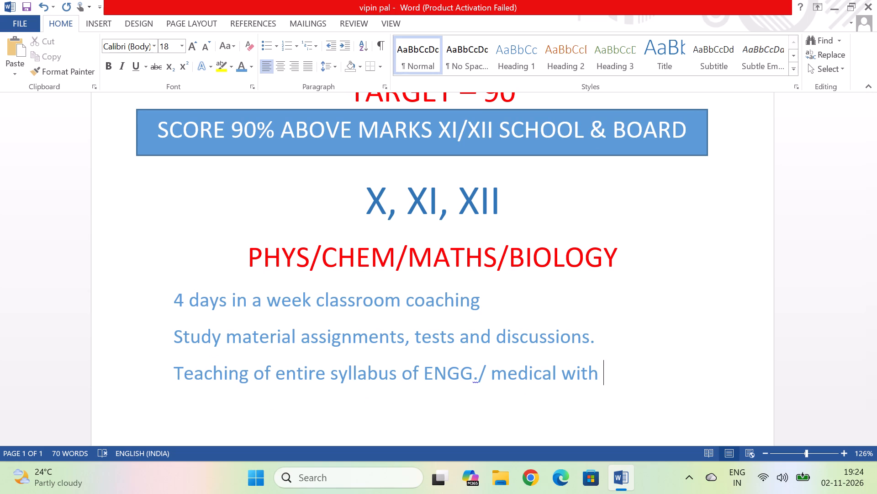
pyautogui.write('NCERT')
# Add a line below the teaching line reading "No extra Tuition required to score 90 % marks in xi & xii".
pyautogui.press('Return')
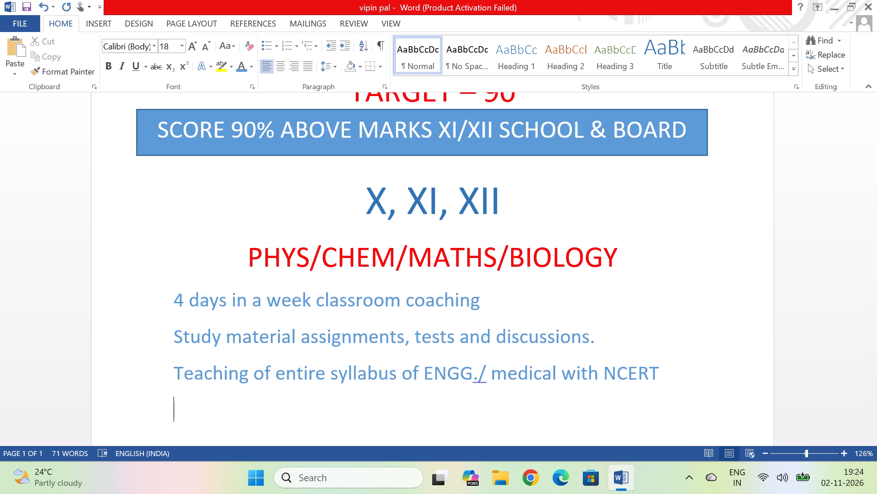
pyautogui.write('no')
pyautogui.press('BackSpace')
pyautogui.press('BackSpace')
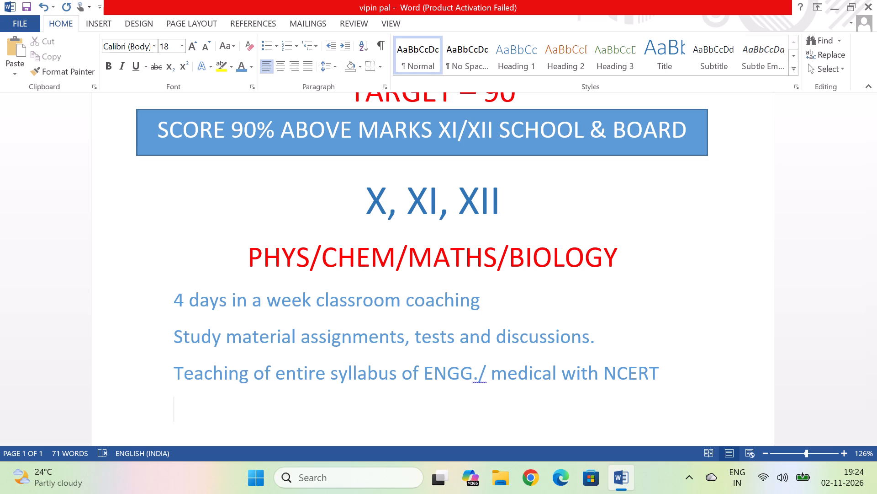
pyautogui.write('No e')
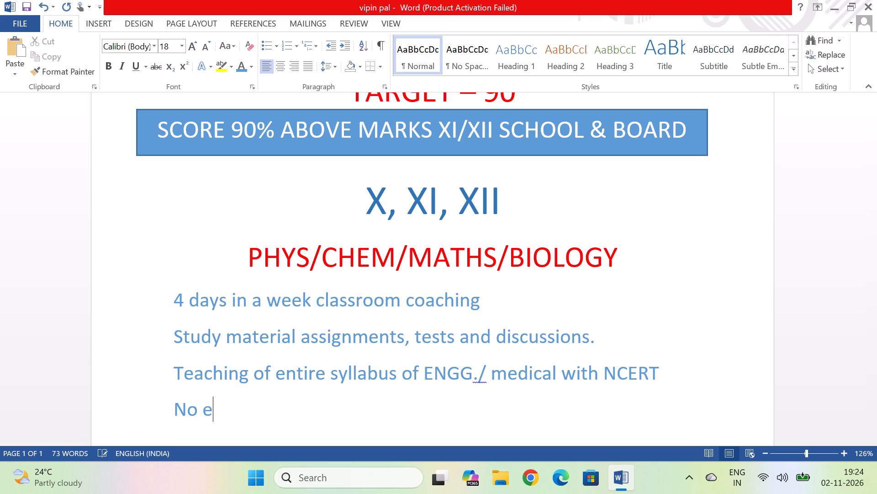
pyautogui.press('x')
pyautogui.write('tra')
pyautogui.press('space')
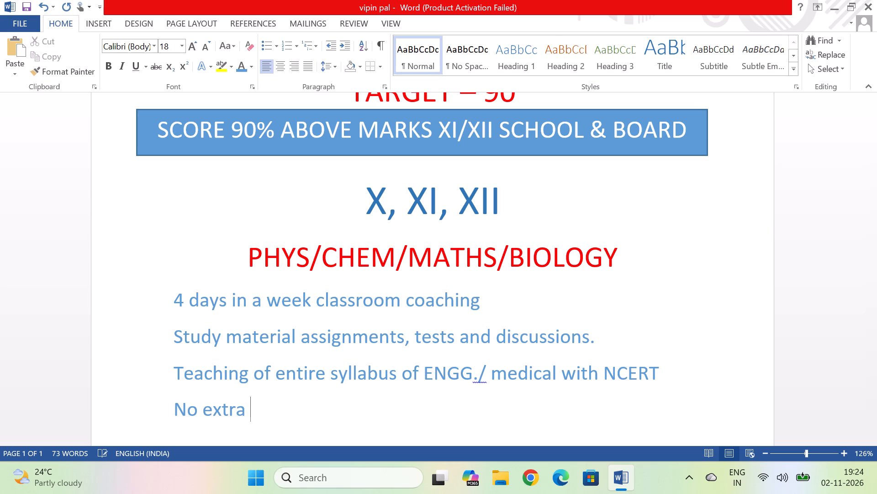
pyautogui.write('Tu')
pyautogui.write('ition')
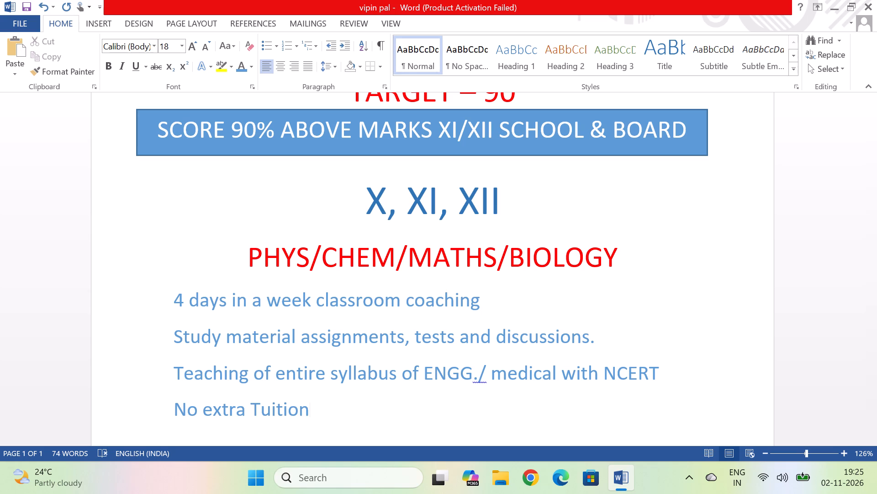
pyautogui.press('space')
pyautogui.write('required to score')
pyautogui.press('space')
pyautogui.write('90')
pyautogui.press('space')
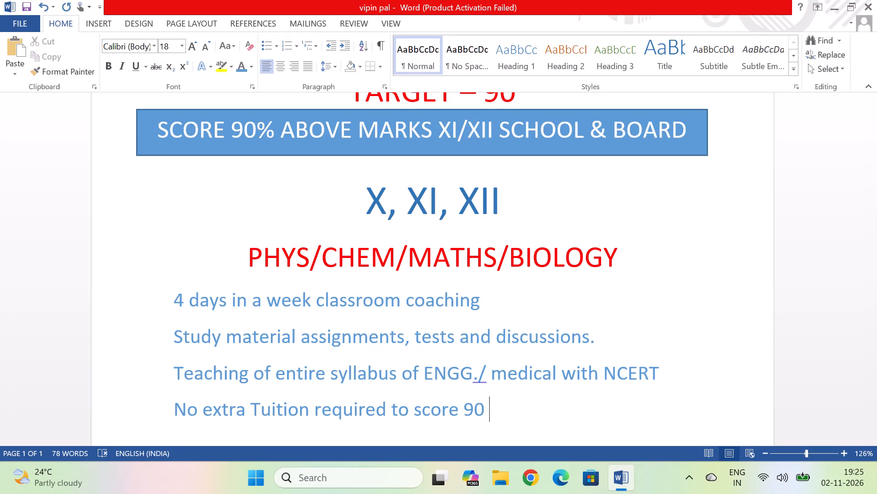
pyautogui.hotkey('shift', '%')
pyautogui.press('space')
pyautogui.write('marks')
pyautogui.press('space')
pyautogui.write('in')
pyautogui.press('space')
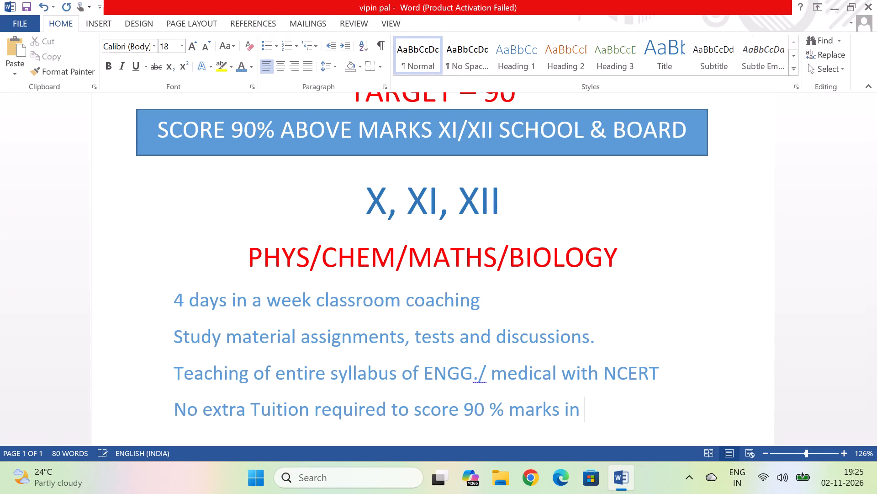
pyautogui.write('xi')
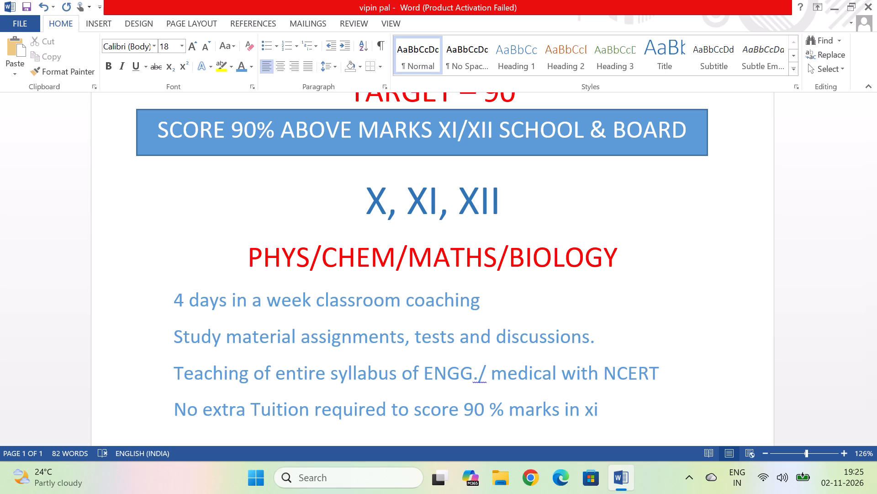
pyautogui.press('space')
pyautogui.write('& xii')
# Add a line below the tuition line reading "Extra classes & Doubt clearing classes." and start a new empty line after it.
pyautogui.press('Return')
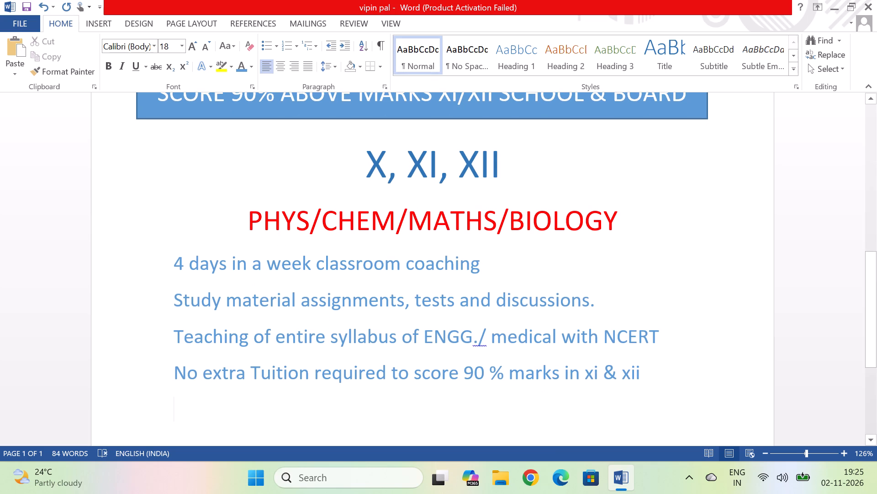
pyautogui.hotkey('shift', 'e')
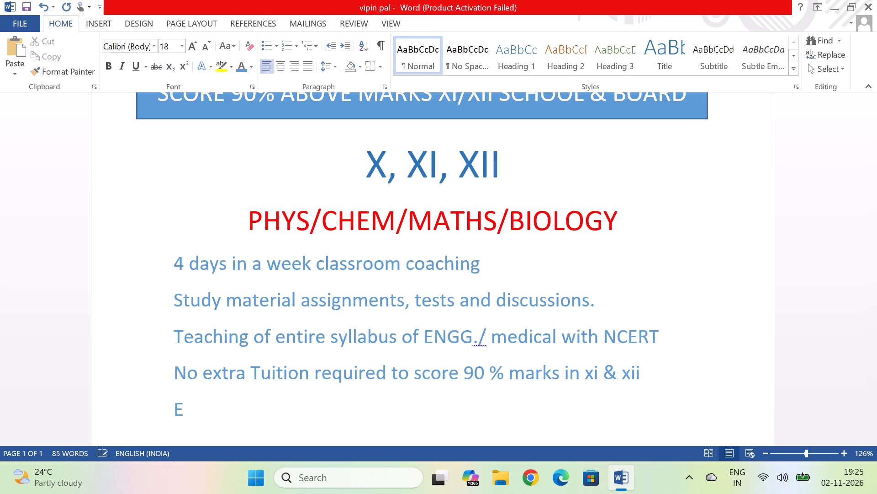
pyautogui.write('xtra')
pyautogui.press('space')
pyautogui.write('classes')
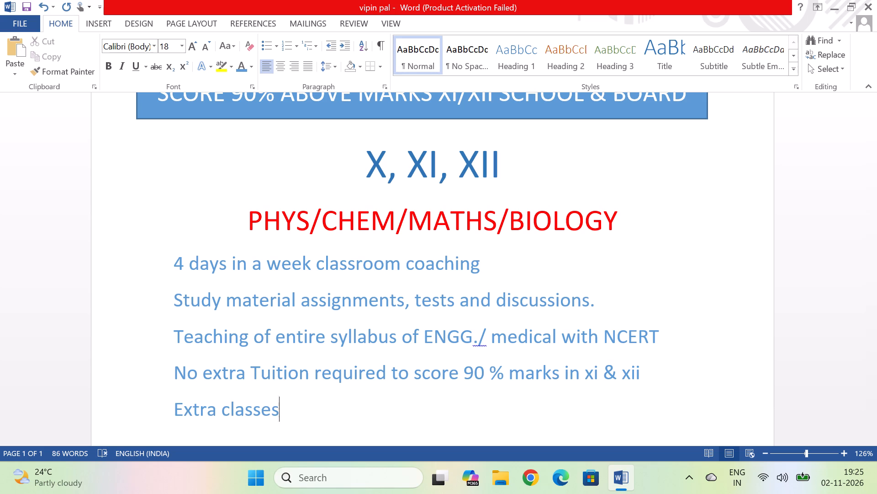
pyautogui.press('space')
pyautogui.write('&')
pyautogui.press('space')
pyautogui.write('Doubt clearing')
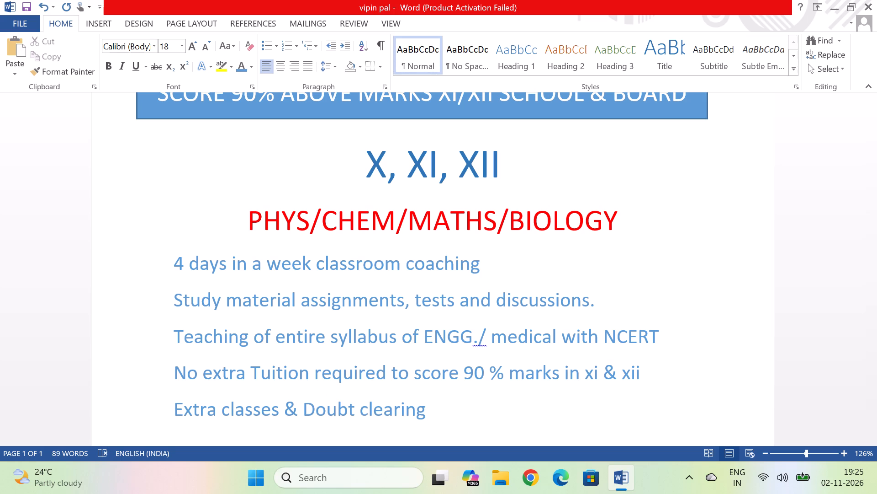
pyautogui.press('space')
pyautogui.write('classes.')
pyautogui.press('Return')
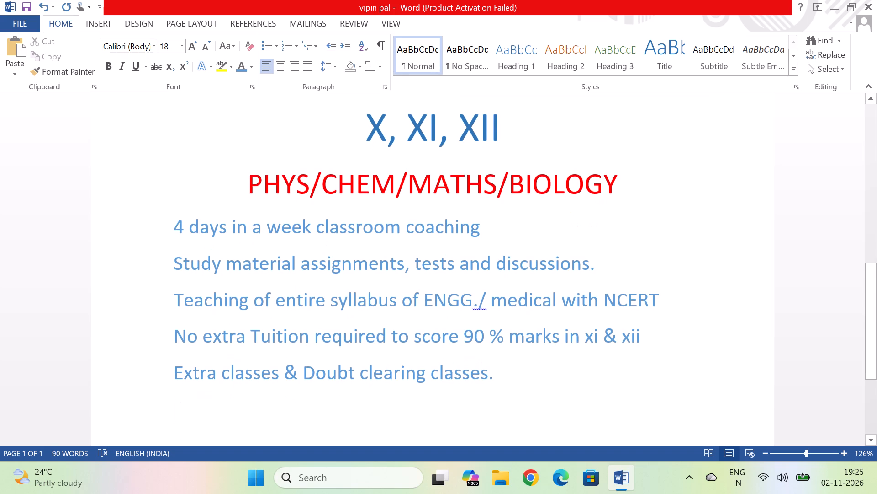
# Complete the empty line as "Regular counselling, motivation & personal attention." and start a new line below it.
pyautogui.write('Regular')
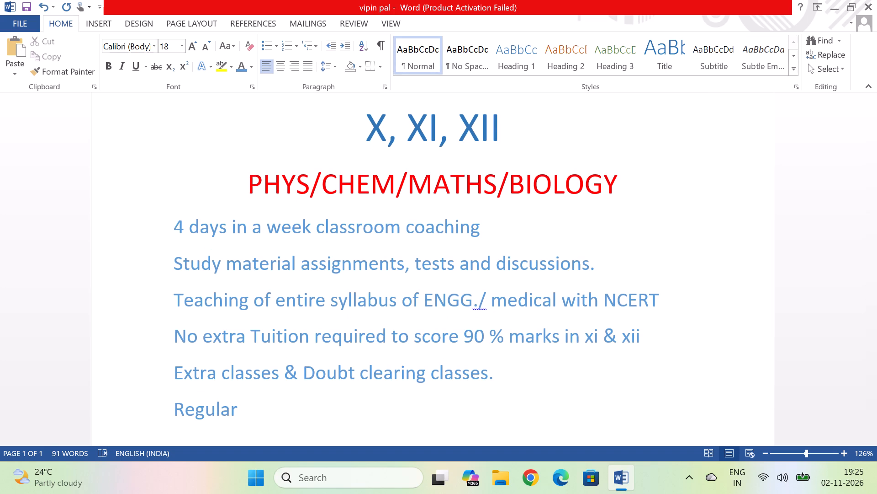
pyautogui.press('space')
pyautogui.write('counseling')
pyautogui.write(', motivation')
pyautogui.press('space')
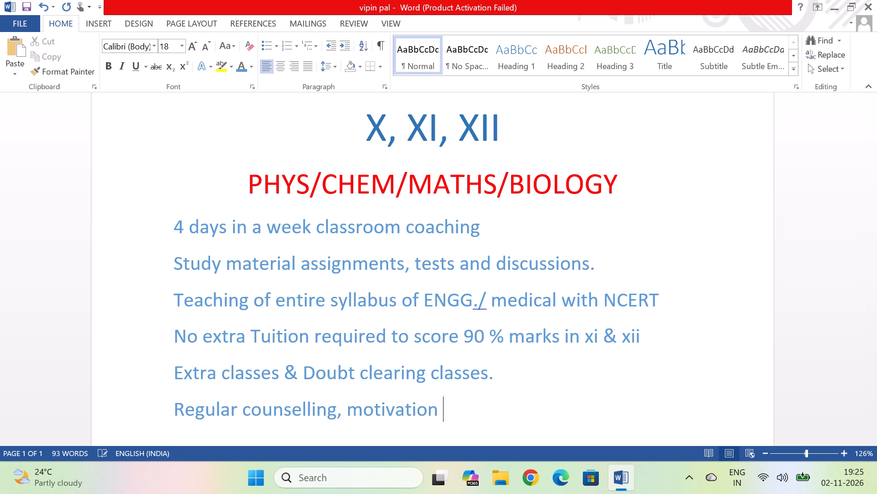
pyautogui.write('&')
pyautogui.press('space')
pyautogui.write('personal')
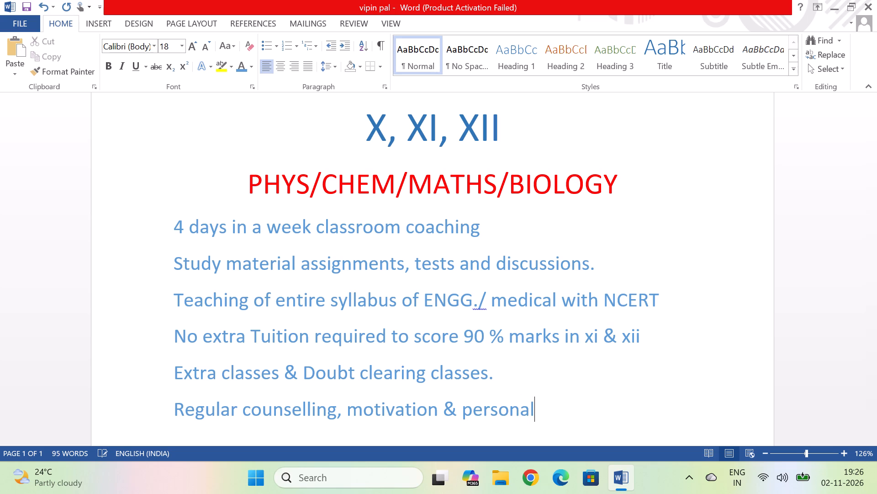
pyautogui.press('space')
pyautogui.write('attention')
pyautogui.press(',')
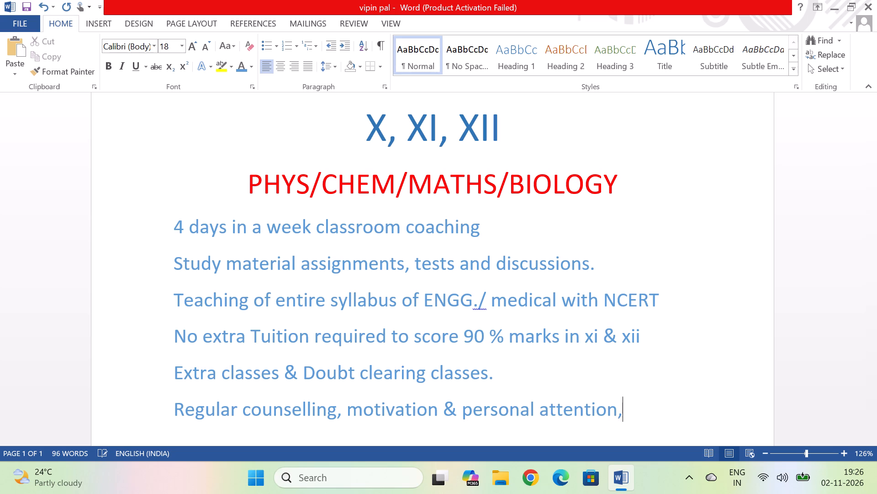
pyautogui.press('BackSpace')
pyautogui.press('.')
pyautogui.press('Return')
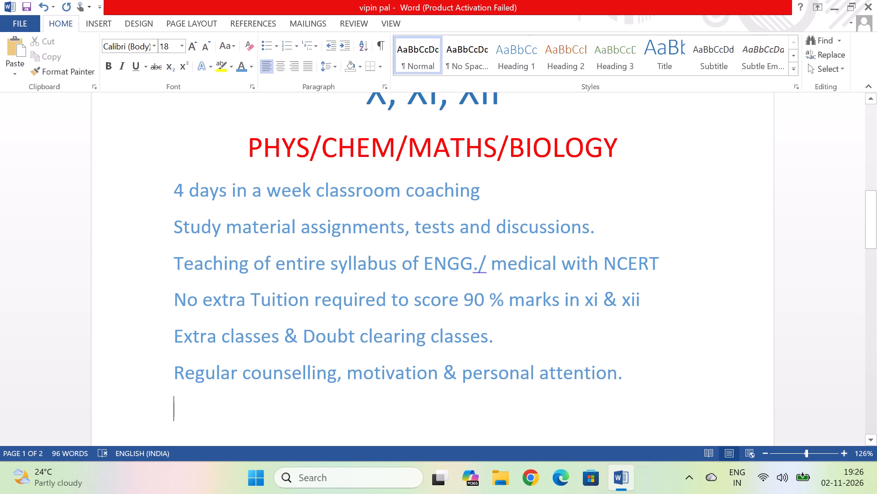
# Add the line "Regular feedback to parents." below the counselling line and start a new line after it.
pyautogui.write('Regular faceboo')
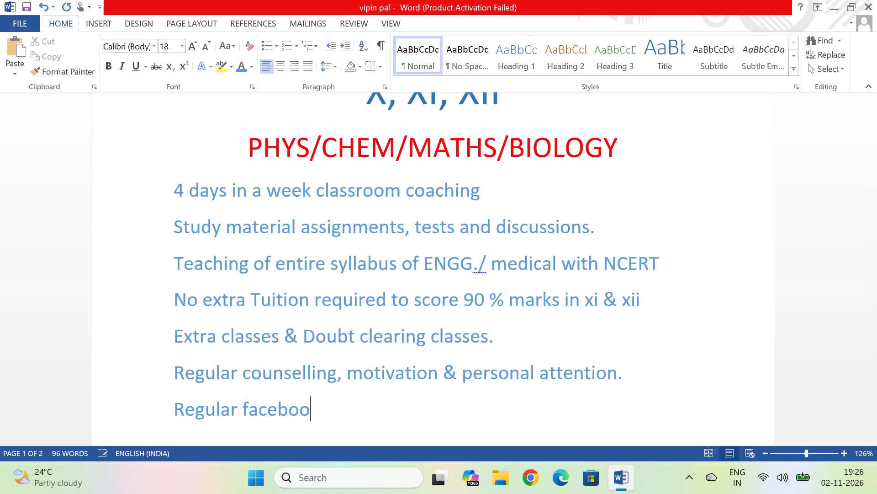
pyautogui.press('k')
pyautogui.press('BackSpace')
pyautogui.press('BackSpace')
pyautogui.press('BackSpace')
pyautogui.press('BackSpace')
pyautogui.press('BackSpace')
pyautogui.press('BackSpace')
pyautogui.press('BackSpace')
pyautogui.write('eedback')
pyautogui.press('space')
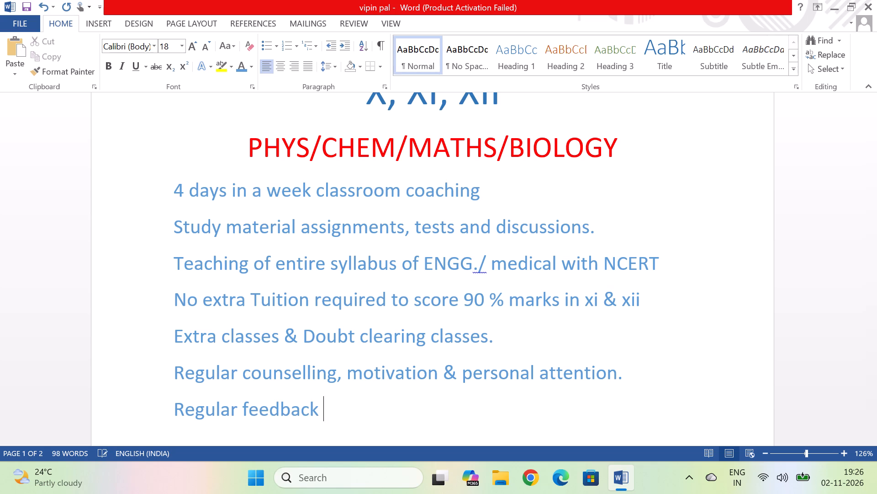
pyautogui.write('to parents')
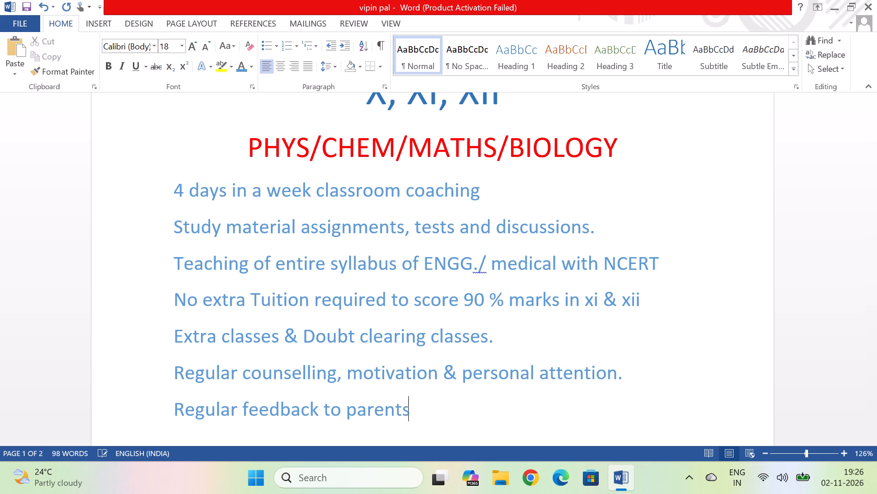
pyautogui.press('.')
pyautogui.press('Return')
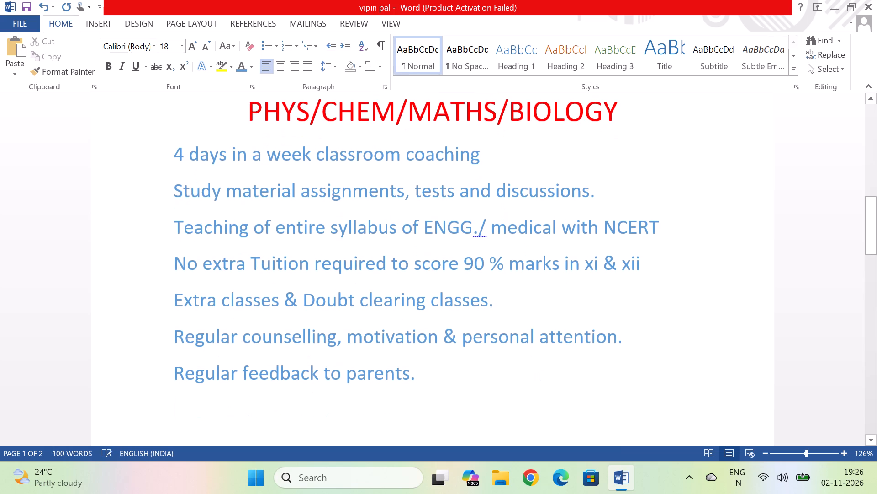
# Add a final feature line reading "Library & Transport facility." below the parents' feedback line.
pyautogui.write('Library')
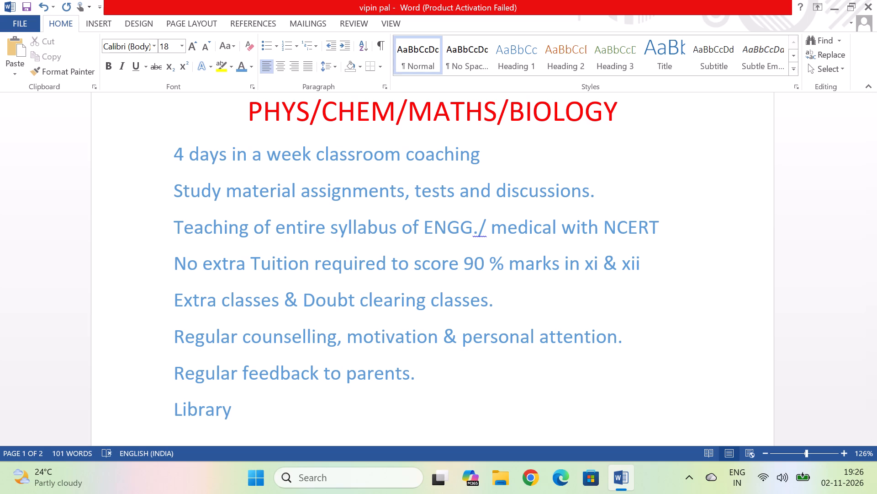
pyautogui.press('space')
pyautogui.hotkey('shift', '&')
pyautogui.press('space')
pyautogui.write('Transport')
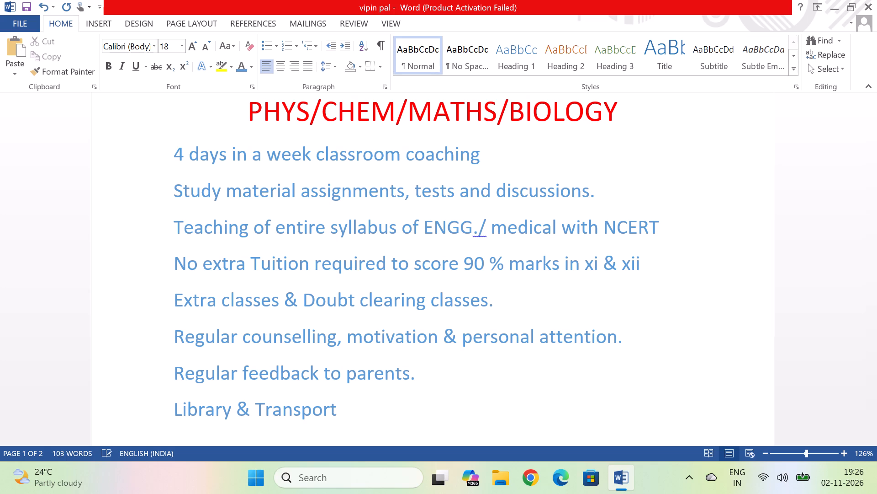
pyautogui.press('space')
pyautogui.write('facility')
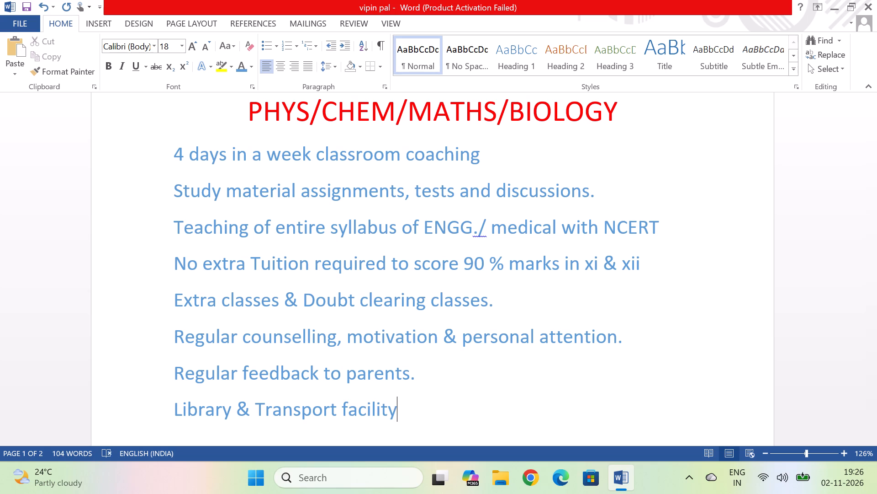
pyautogui.press('.')
# Remove the space after paragraph for all eight feature lines, from "4 days in a week" to "Library & Transport facility.".
pyautogui.hotkey('shift', 'Left')
pyautogui.hotkey('shift', 'Left')
pyautogui.hotkey('shift', 'Left')
pyautogui.hotkey('shift', 'Left')
pyautogui.hotkey('shift', 'Left')
pyautogui.hotkey('shift', 'Left')
pyautogui.hotkey('shift', 'Left')
pyautogui.hotkey('shift', 'Left')
pyautogui.hotkey('shift', 'Left')
pyautogui.hotkey('shift', 'Left')
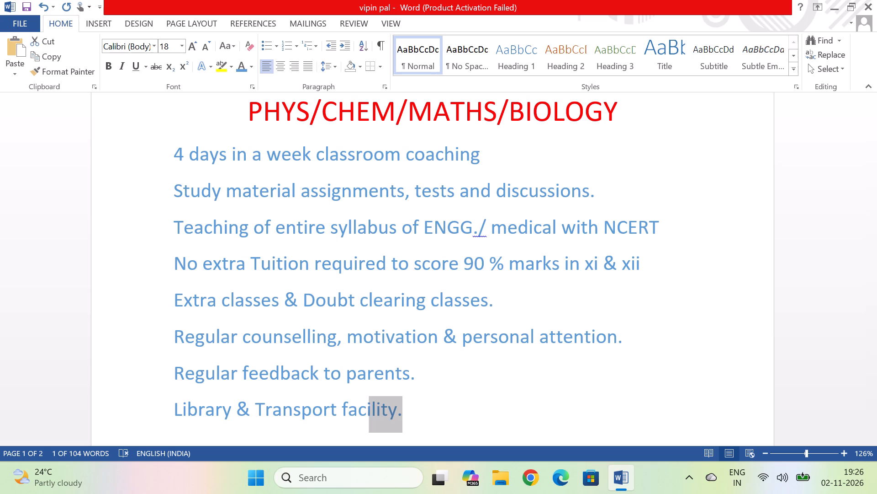
pyautogui.hotkey('shift', 'Left')
pyautogui.hotkey('shift', 'Left')
pyautogui.hotkey('shift', 'Left')
pyautogui.hotkey('shift', 'Left')
pyautogui.hotkey('shift', 'Left')
pyautogui.hotkey('shift', 'Left')
pyautogui.hotkey('shift', 'Left')
pyautogui.hotkey('shift', 'Left')
pyautogui.hotkey('shift', 'Left')
pyautogui.hotkey('shift', 'Left')
pyautogui.hotkey('shift', 'Left')
pyautogui.hotkey('shift', 'Left')
pyautogui.hotkey('shift', 'Left')
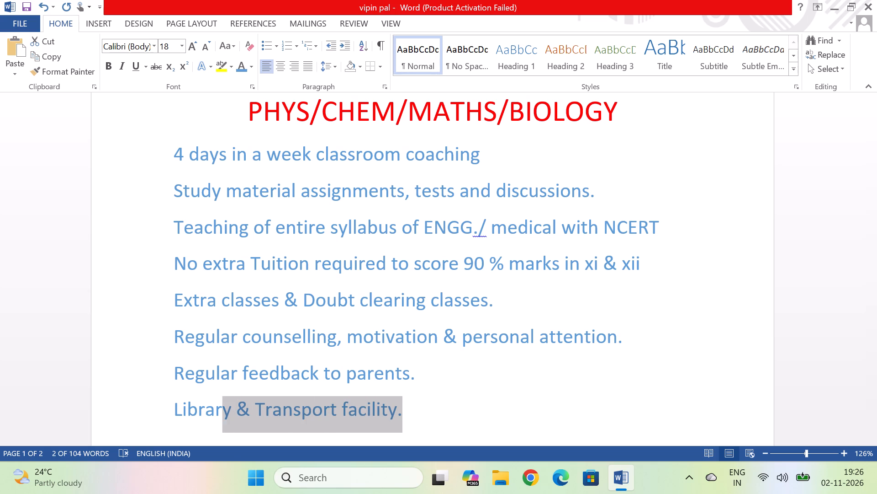
pyautogui.hotkey('shift', 'Left')
pyautogui.hotkey('shift', 'Left')
pyautogui.hotkey('shift', 'Left')
pyautogui.hotkey('shift', 'Left')
pyautogui.hotkey('shift', 'Left')
pyautogui.hotkey('shift', 'Left')
pyautogui.hotkey('shift', 'Up')
pyautogui.hotkey('shift', 'Up')
pyautogui.hotkey('shift', 'Up')
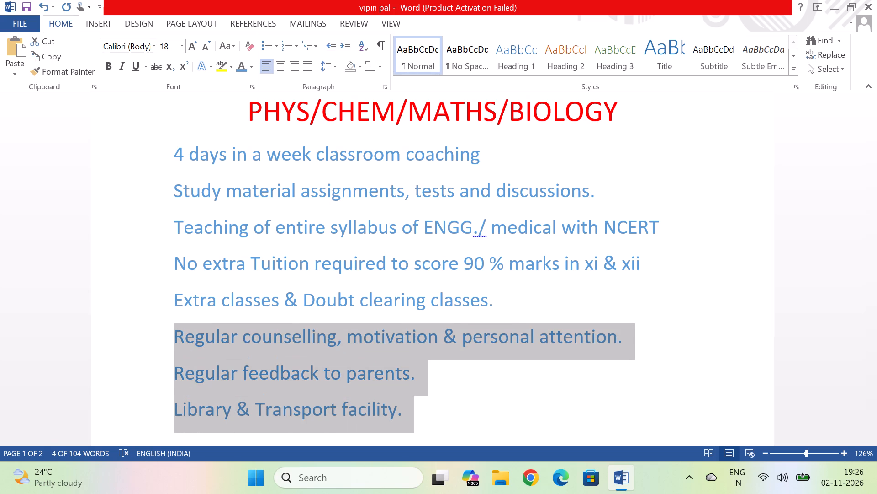
pyautogui.hotkey('shift', 'Up')
pyautogui.hotkey('shift', 'Up')
pyautogui.hotkey('shift', 'Up')
pyautogui.hotkey('shift', 'Up')
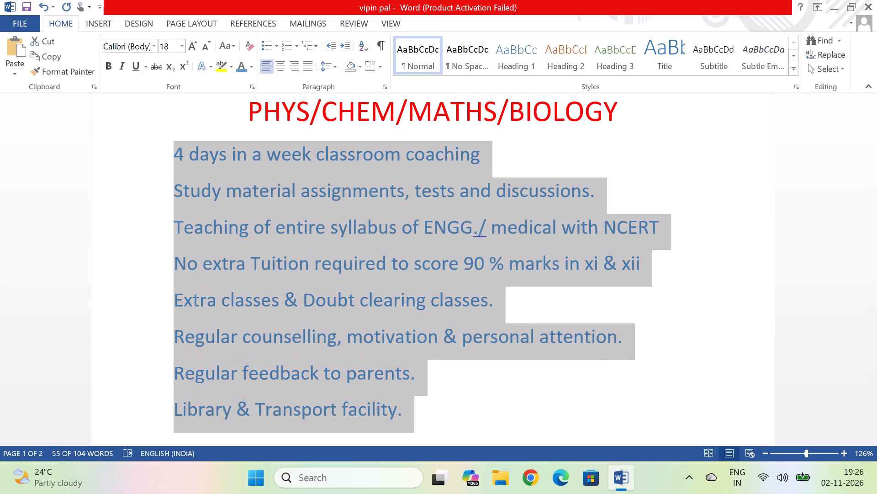
pyautogui.click(337, 68)
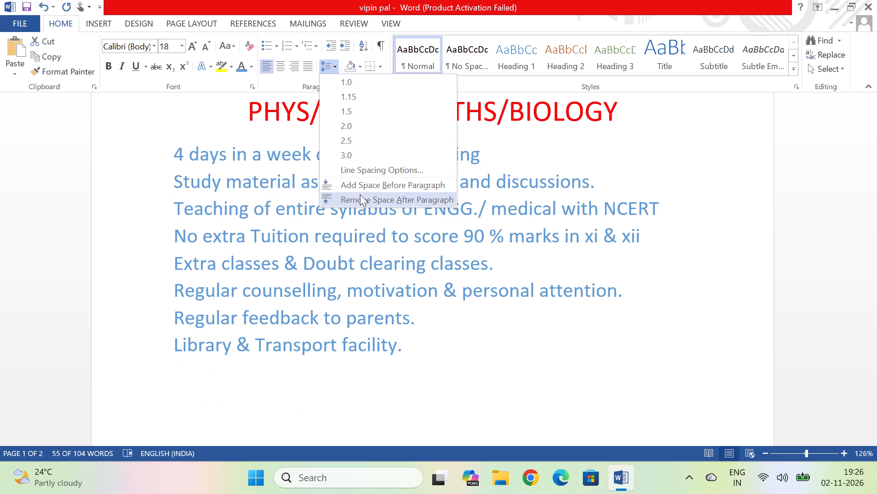
pyautogui.click(360, 194)
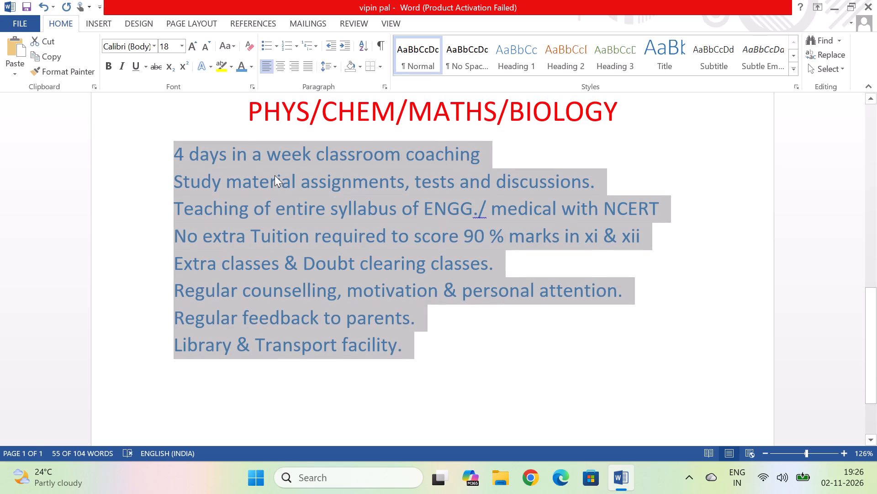
# Set the font size of the eight selected feature lines to 16.
pyautogui.click(183, 48)
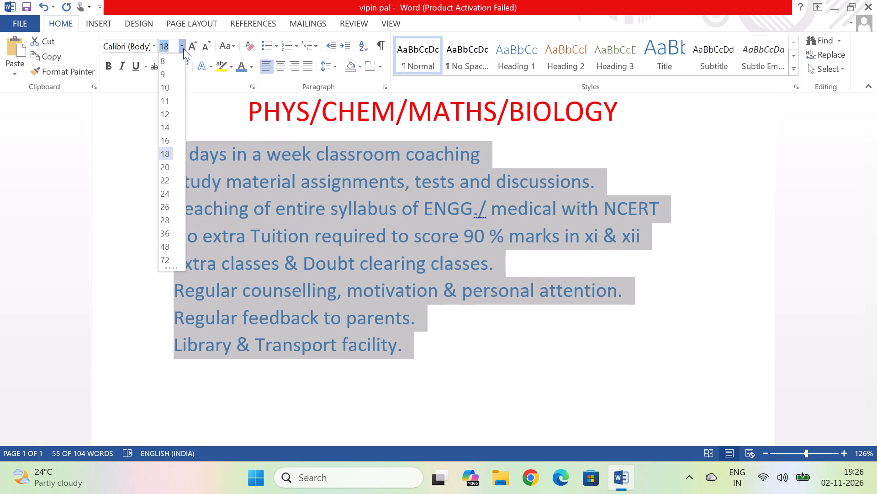
pyautogui.click(171, 136)
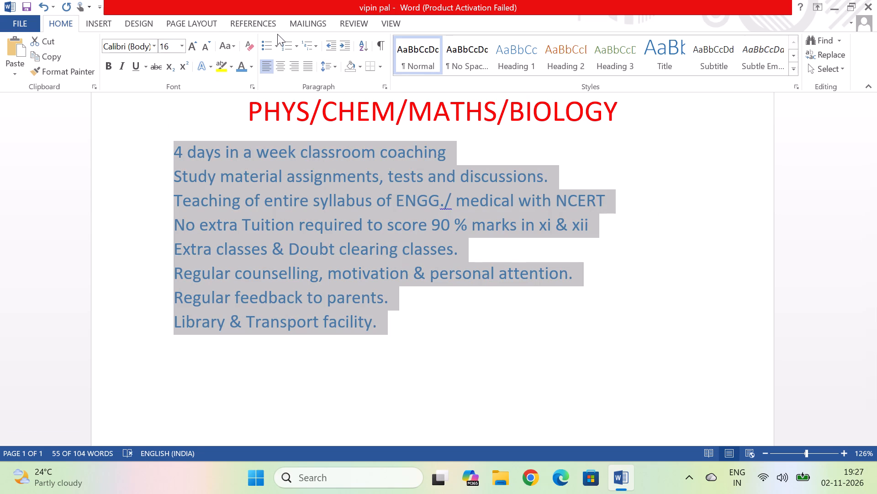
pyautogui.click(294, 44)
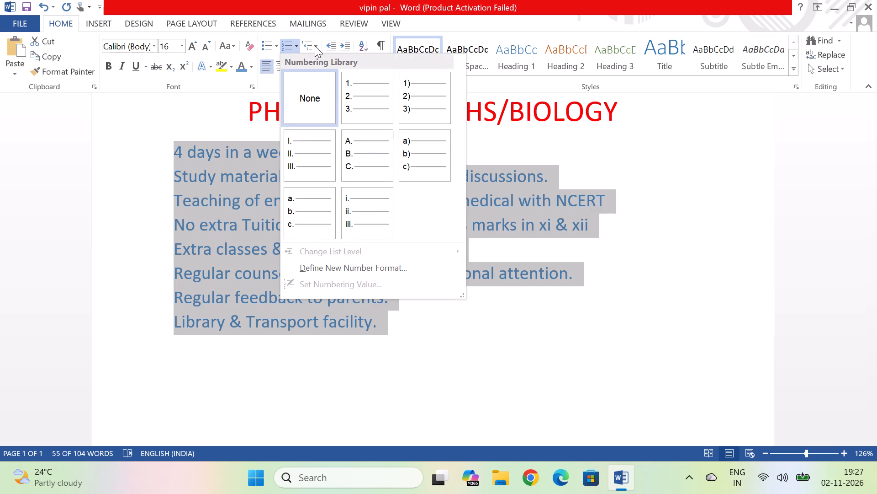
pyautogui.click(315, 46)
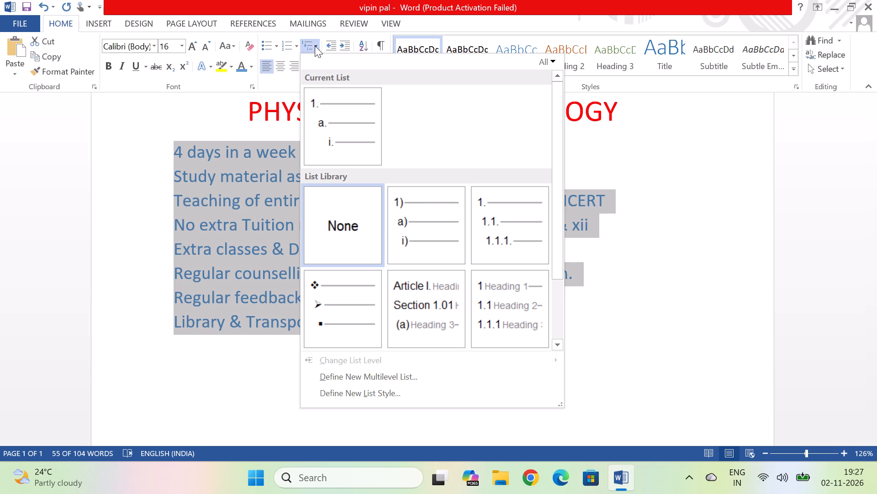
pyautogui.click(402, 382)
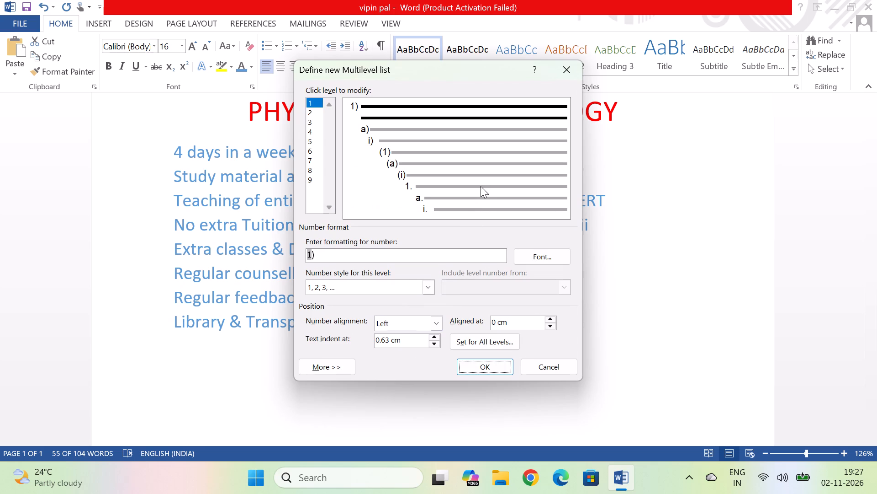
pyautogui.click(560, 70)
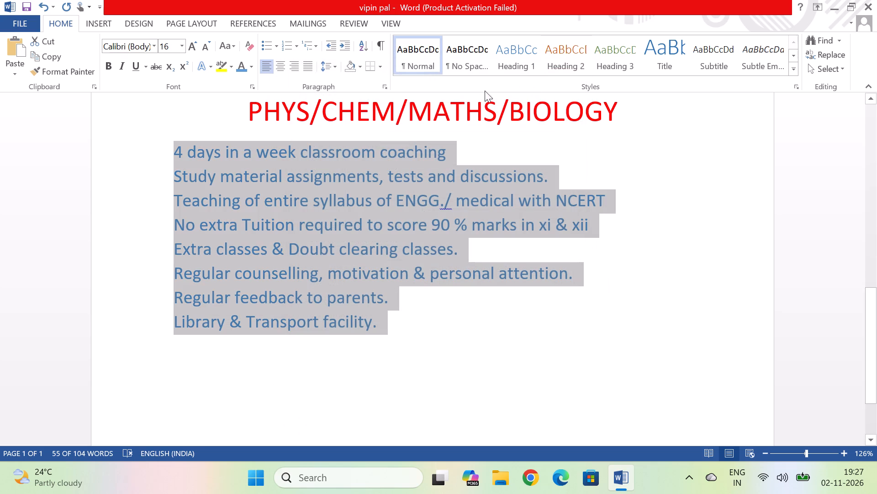
# Define a new bullet using the Symbol font's round dot, character 00B7 in Symbol (hex), and apply it to the eight selected feature lines.
pyautogui.click(275, 48)
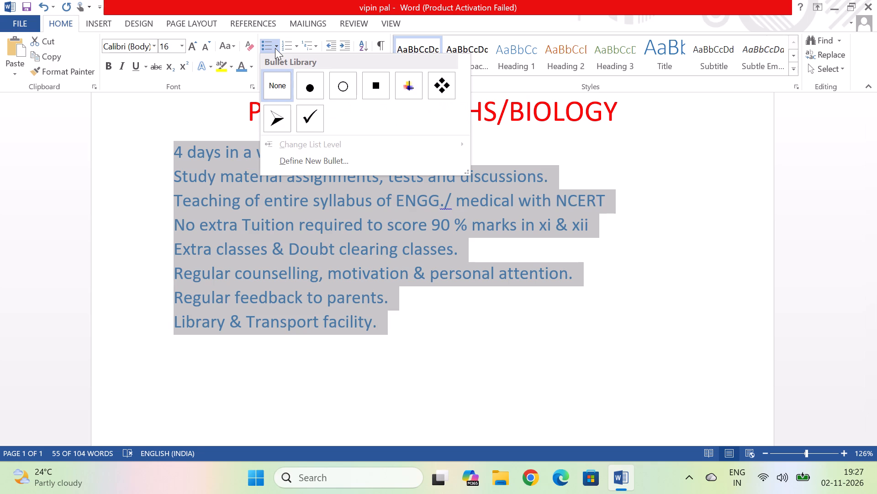
pyautogui.click(335, 159)
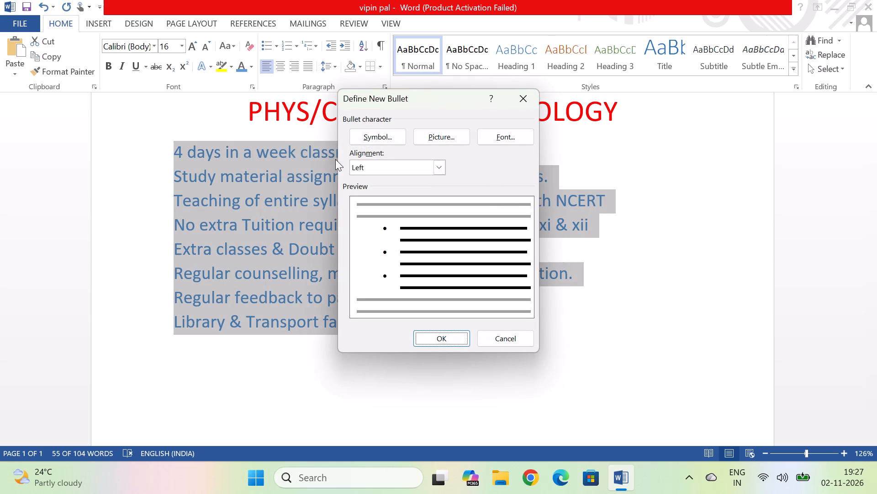
pyautogui.click(372, 136)
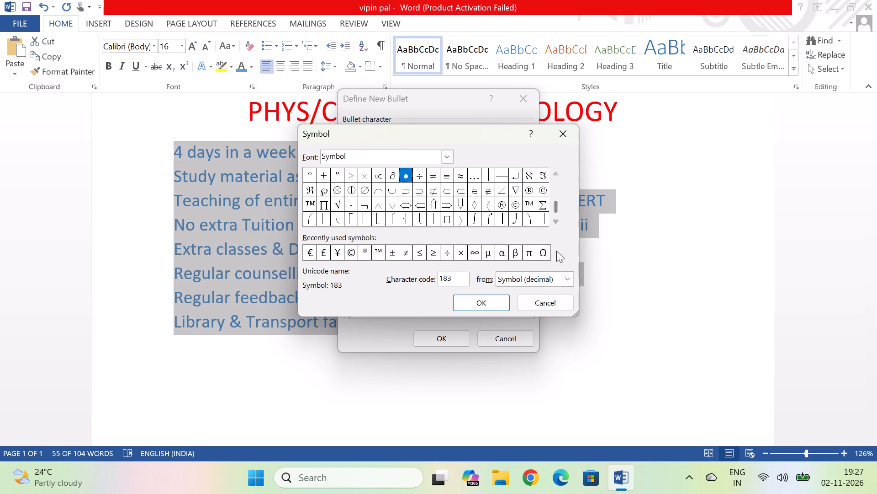
pyautogui.click(566, 279)
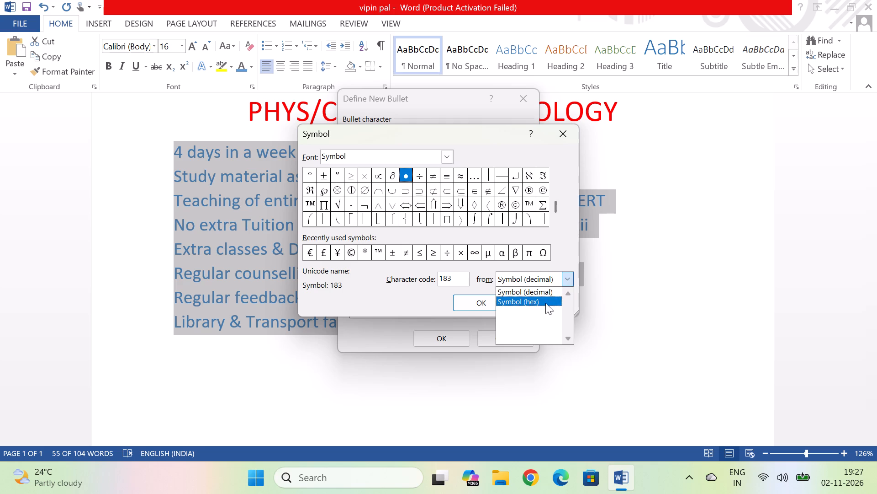
pyautogui.click(545, 303)
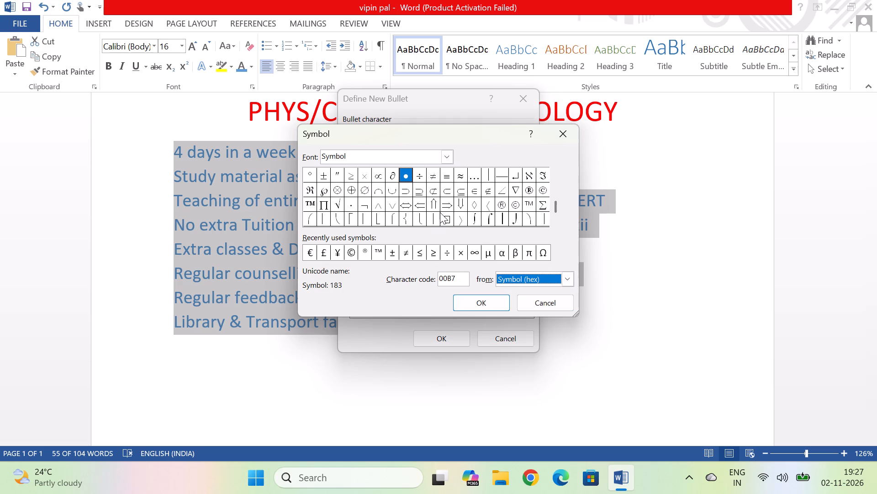
pyautogui.click(560, 218)
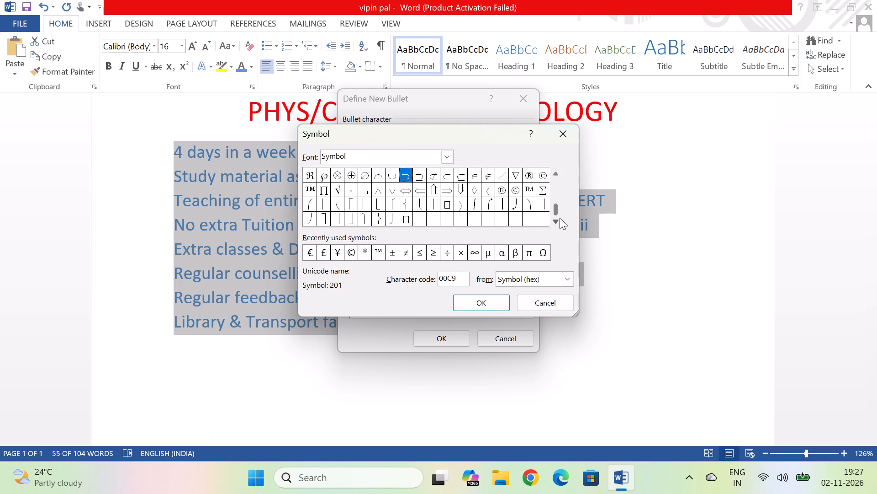
pyautogui.click(559, 219)
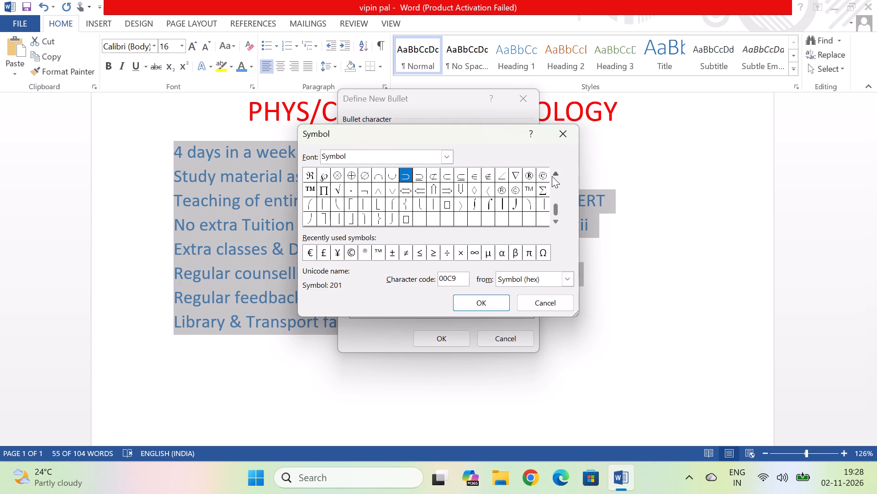
pyautogui.click(552, 176)
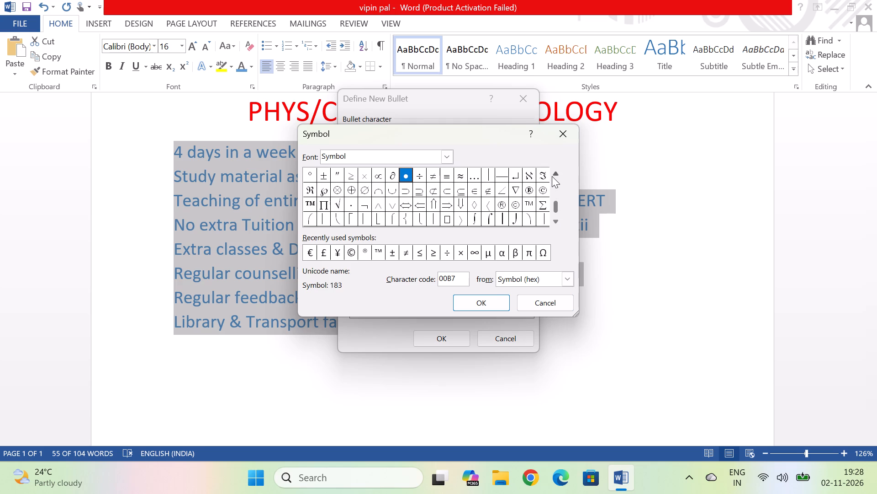
pyautogui.click(552, 176)
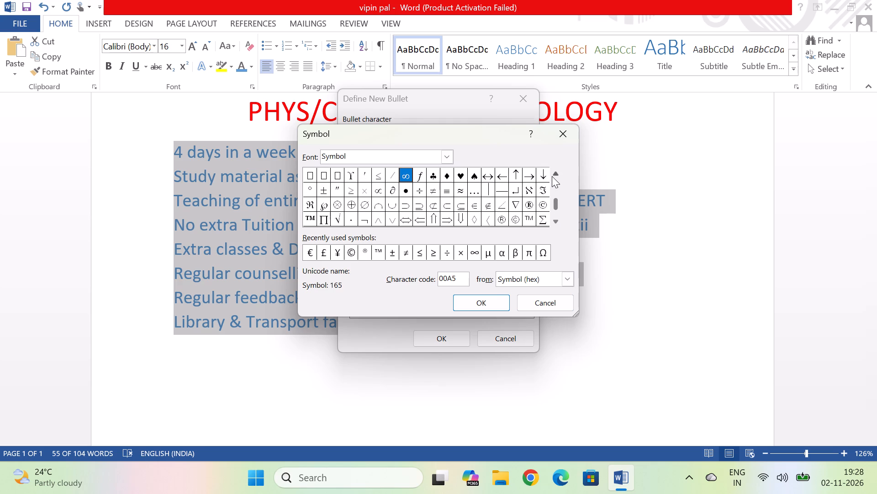
pyautogui.click(555, 221)
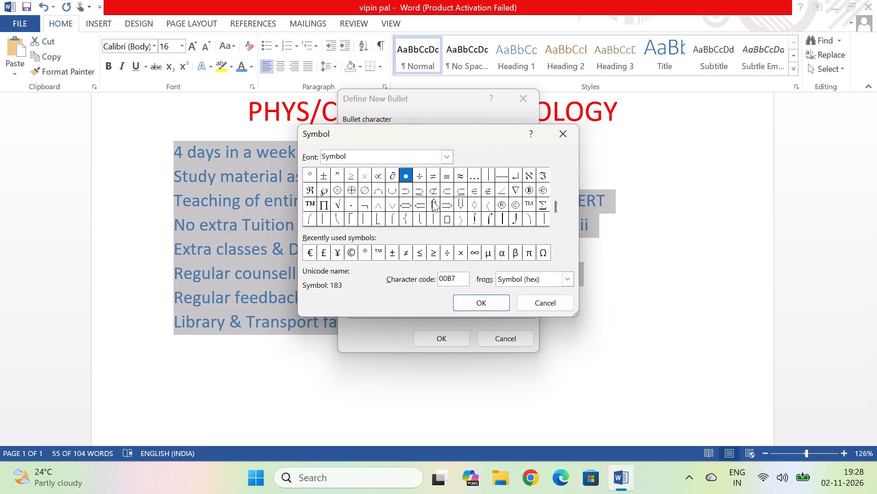
pyautogui.click(409, 176)
pyautogui.doubleClick(484, 301)
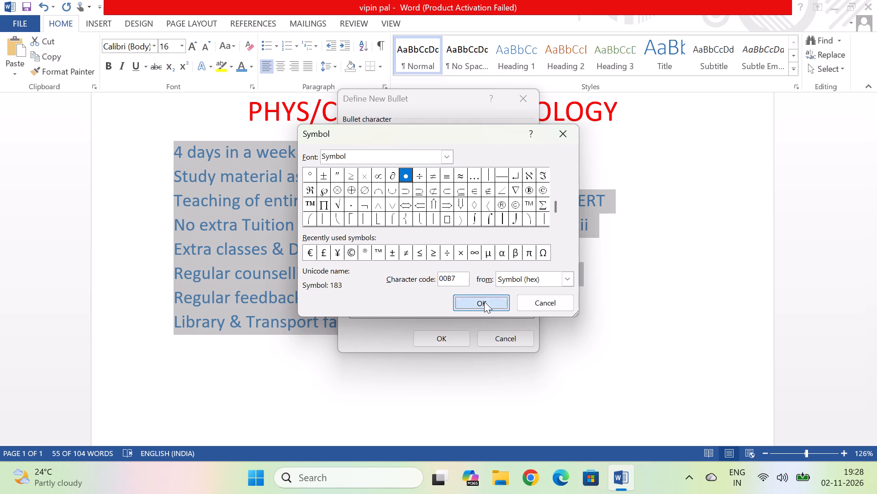
pyautogui.click(438, 337)
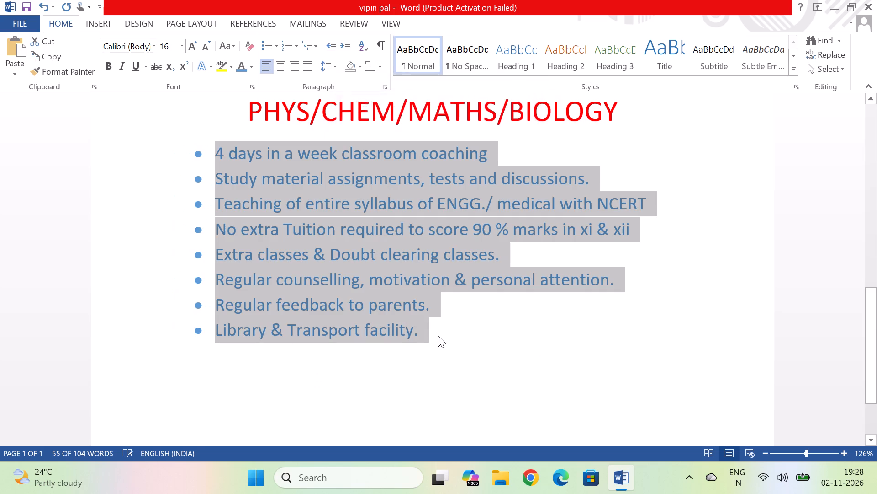
# Add an empty line without a bullet below "Library & Transport facility.".
pyautogui.doubleClick(446, 301)
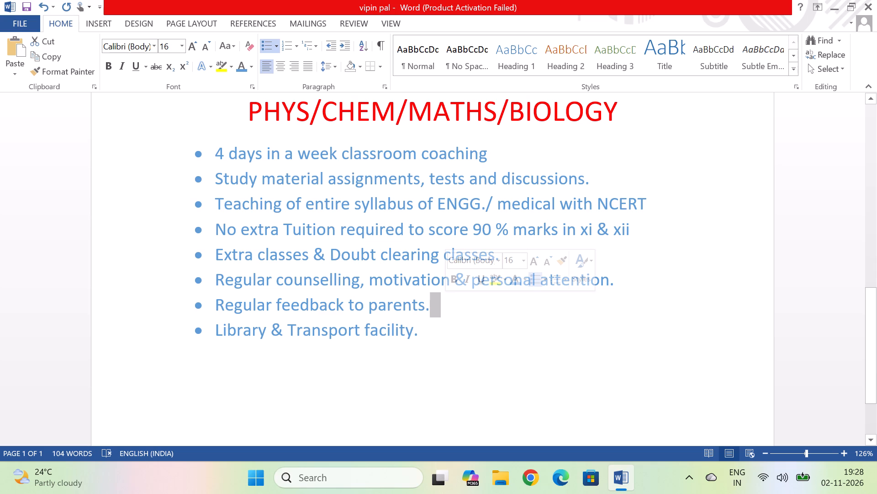
pyautogui.click(427, 334)
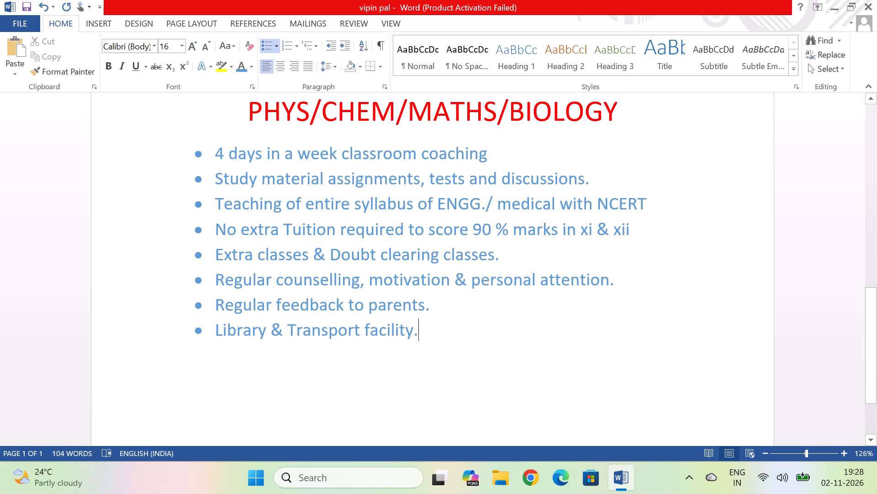
pyautogui.press('Return')
pyautogui.press('BackSpace')
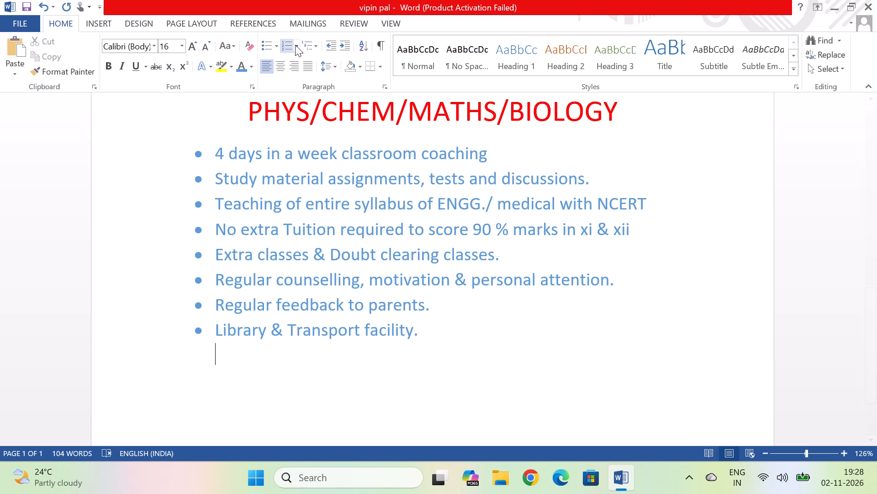
pyautogui.click(420, 333)
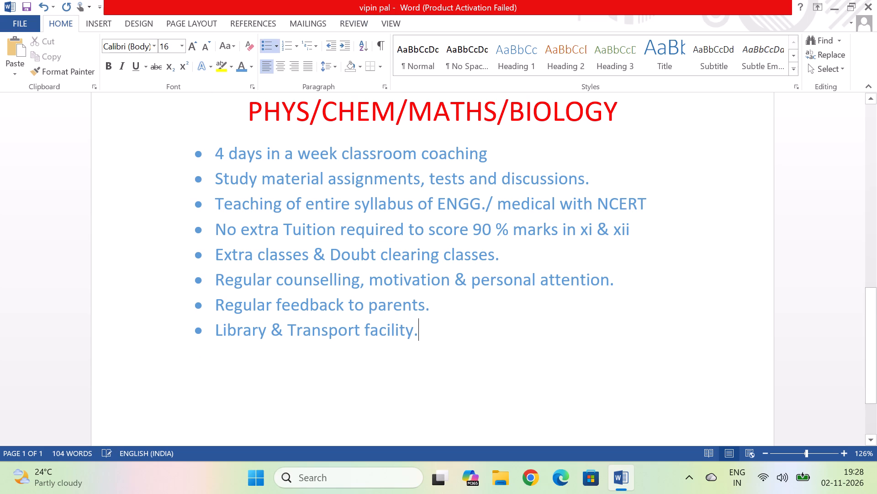
pyautogui.press('Return')
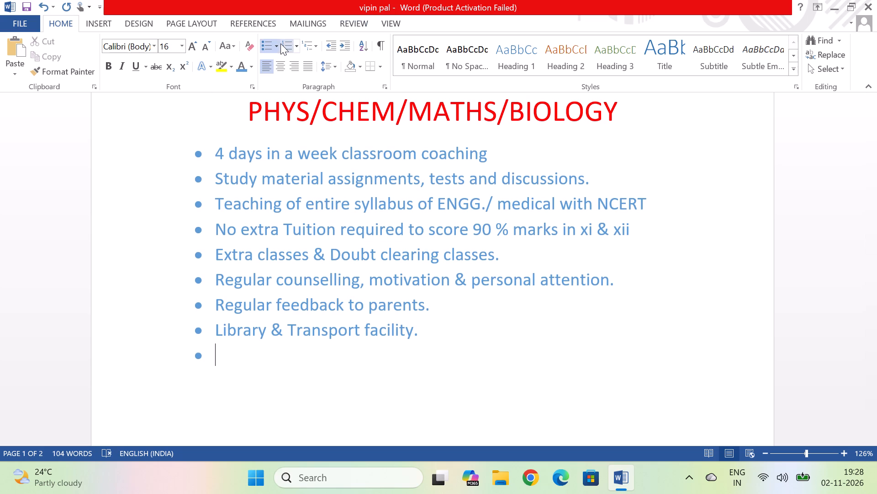
pyautogui.click(277, 47)
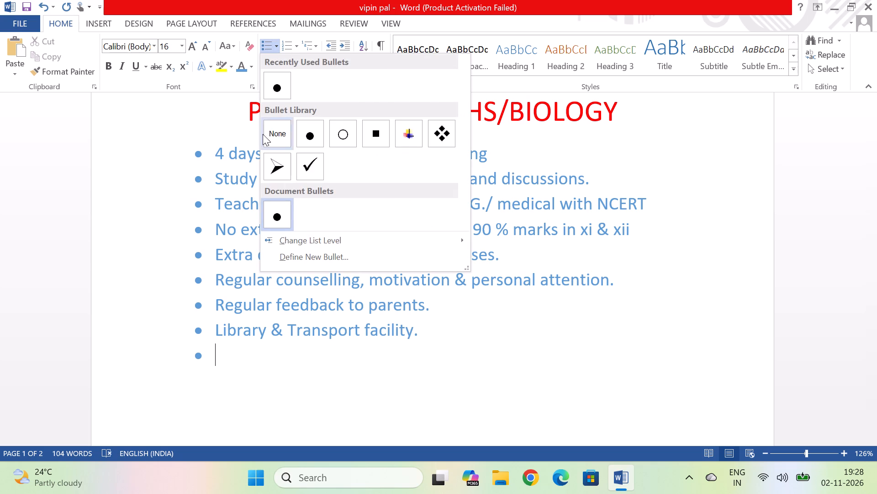
pyautogui.click(268, 129)
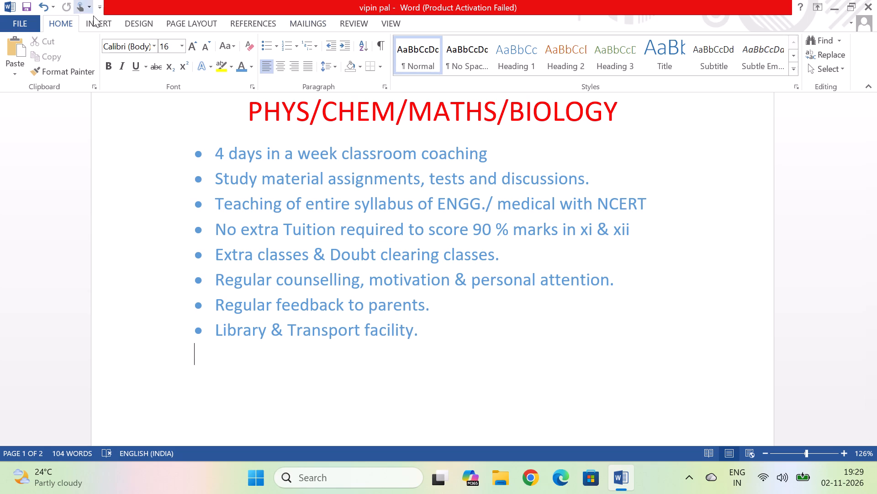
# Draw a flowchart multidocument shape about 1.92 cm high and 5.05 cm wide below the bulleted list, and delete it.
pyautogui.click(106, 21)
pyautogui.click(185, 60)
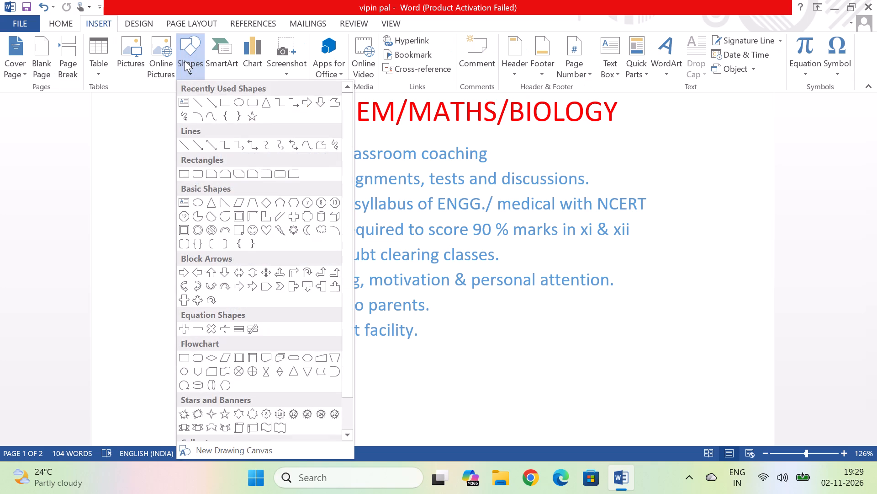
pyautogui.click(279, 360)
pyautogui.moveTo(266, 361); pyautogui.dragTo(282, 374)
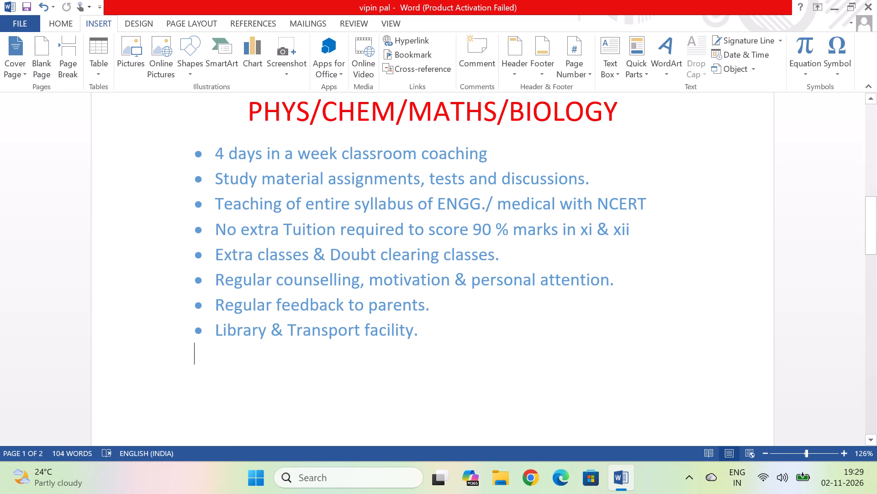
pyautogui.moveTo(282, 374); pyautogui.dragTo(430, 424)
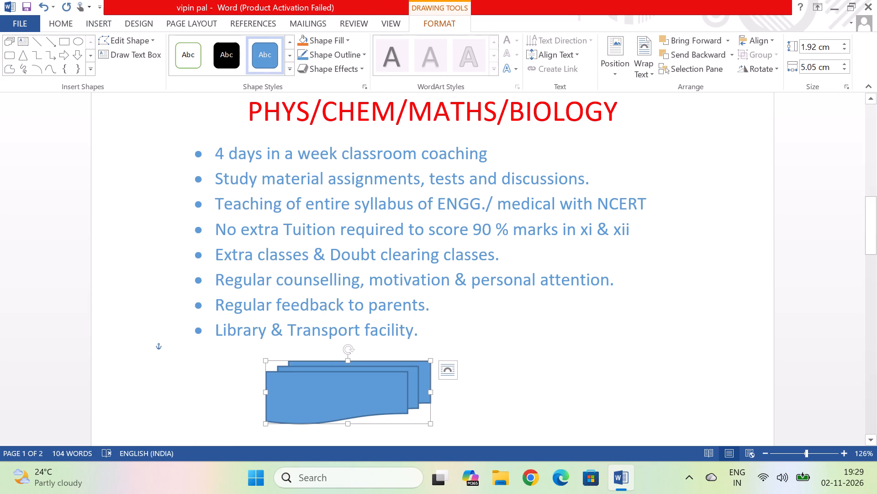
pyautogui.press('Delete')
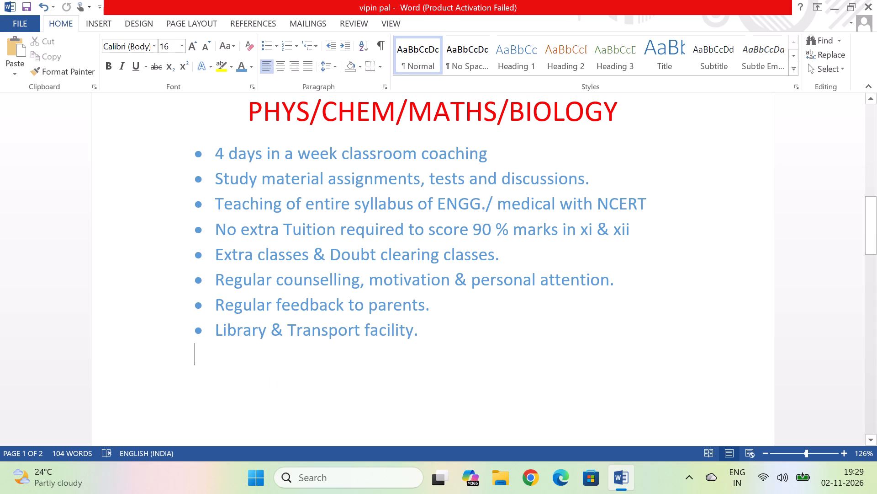
# Draw a flowchart multidocument shape about 5.32 cm high and 14.47 cm wide and place it just below the "Library & Transport facility." bullet.
pyautogui.click(105, 18)
pyautogui.click(185, 43)
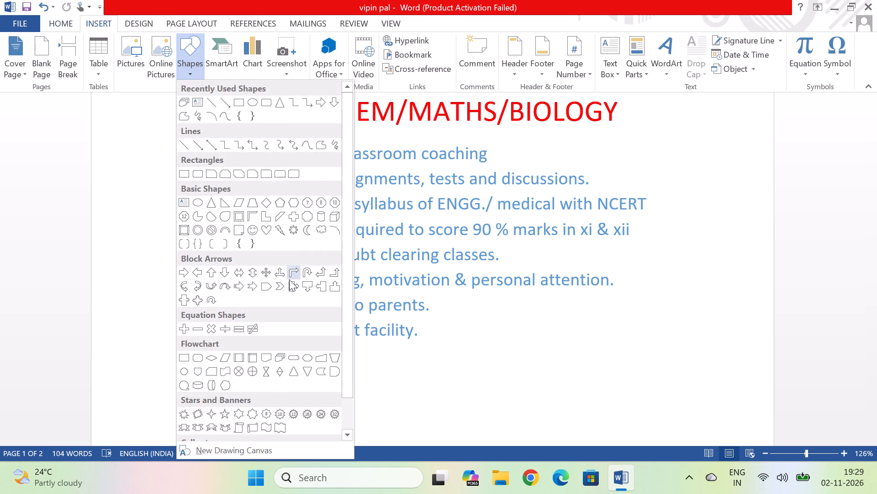
pyautogui.click(278, 357)
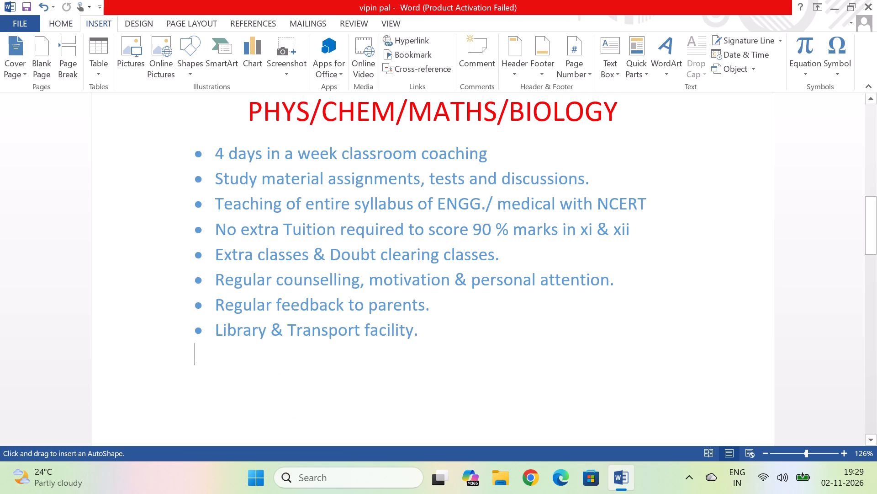
pyautogui.moveTo(199, 362); pyautogui.dragTo(460, 419)
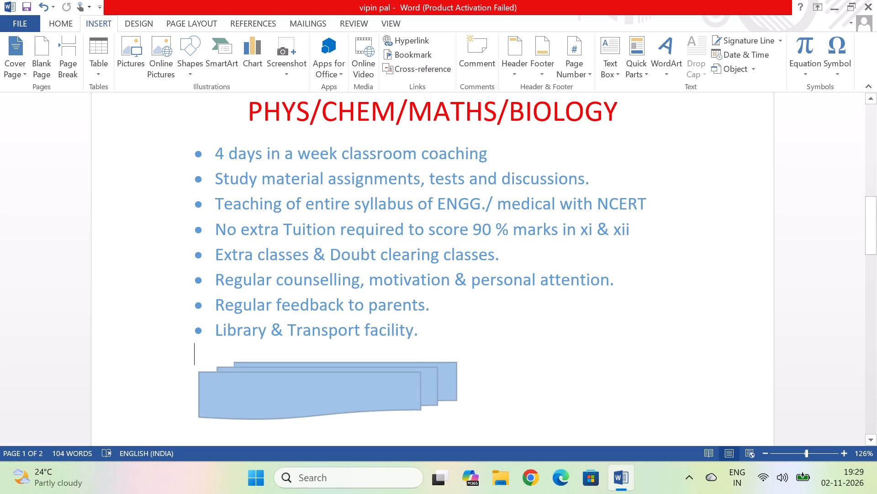
pyautogui.moveTo(460, 419); pyautogui.dragTo(574, 258)
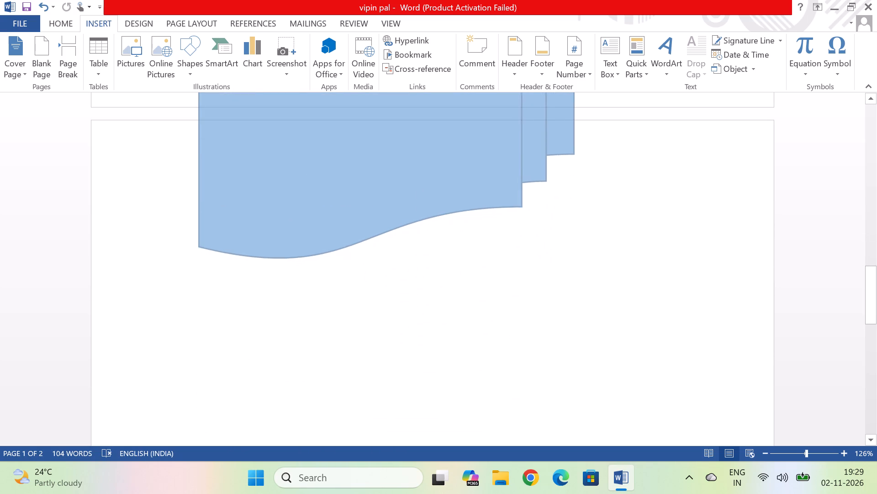
pyautogui.moveTo(574, 258); pyautogui.dragTo(624, 109)
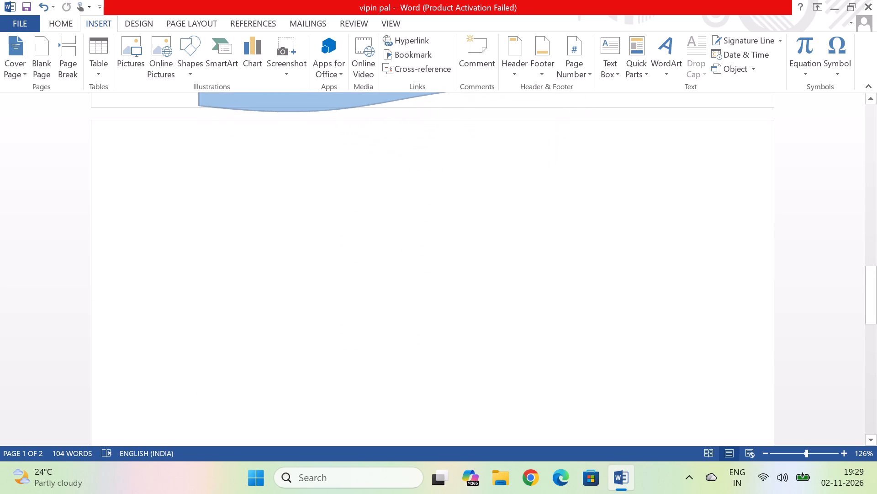
pyautogui.moveTo(624, 109); pyautogui.dragTo(632, 138)
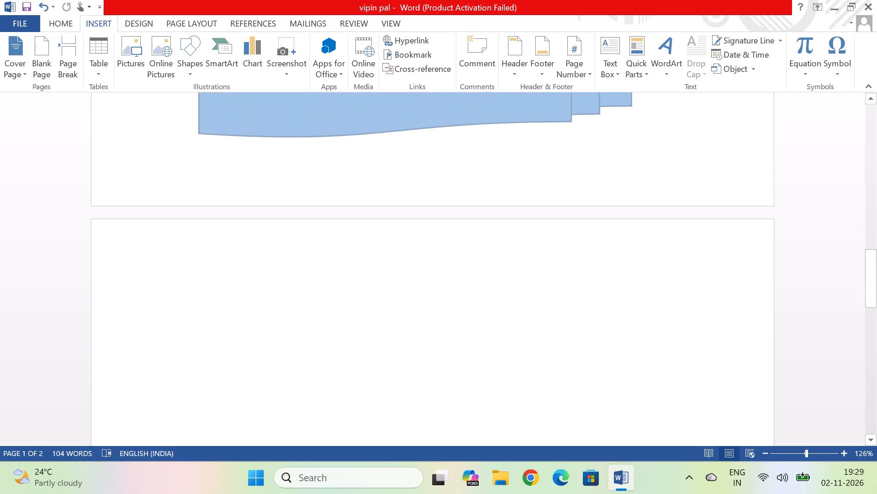
pyautogui.moveTo(632, 138); pyautogui.dragTo(660, 146)
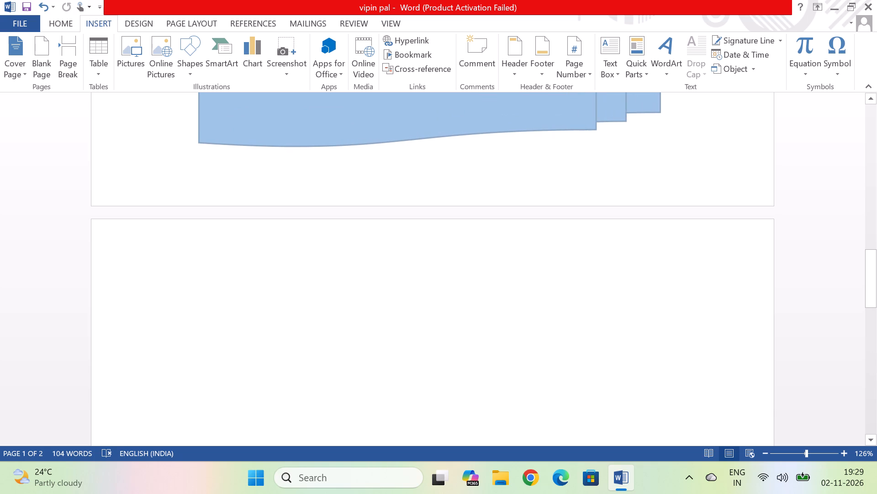
pyautogui.moveTo(660, 146); pyautogui.dragTo(714, 242)
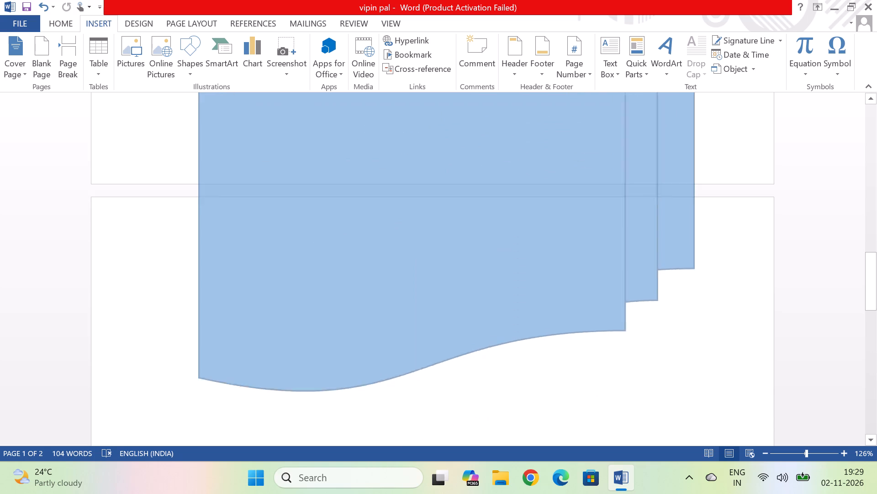
pyautogui.moveTo(714, 242); pyautogui.dragTo(711, 179)
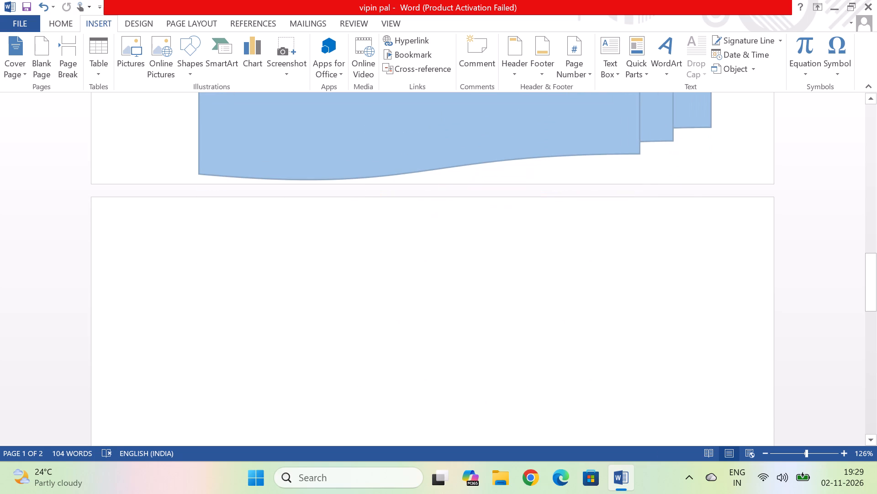
pyautogui.moveTo(711, 179); pyautogui.dragTo(666, 432)
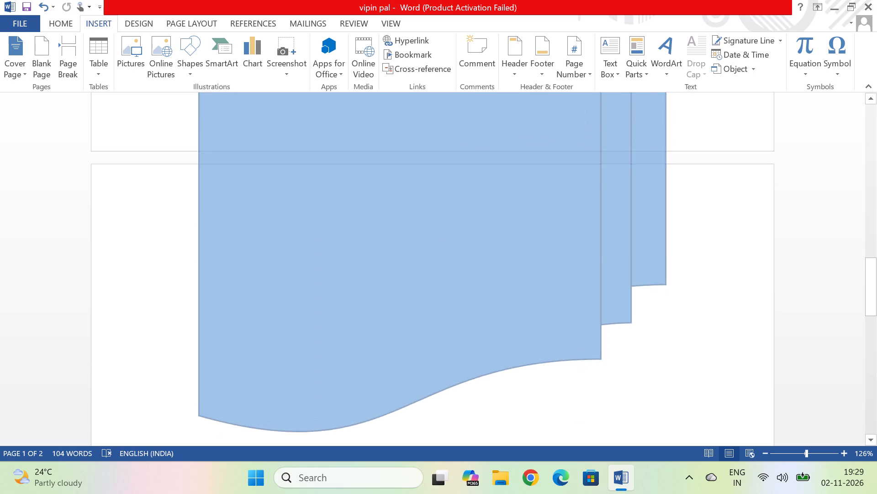
pyautogui.moveTo(666, 432); pyautogui.dragTo(670, 151)
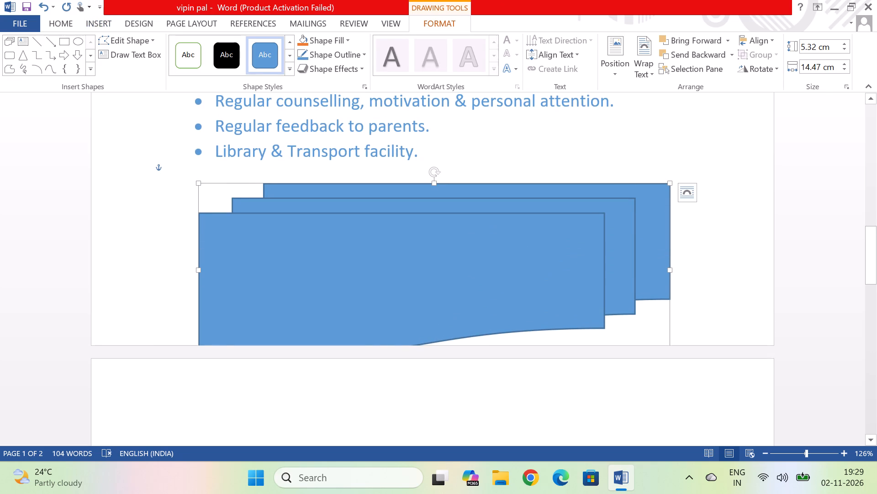
pyautogui.moveTo(235, 183); pyautogui.dragTo(237, 174)
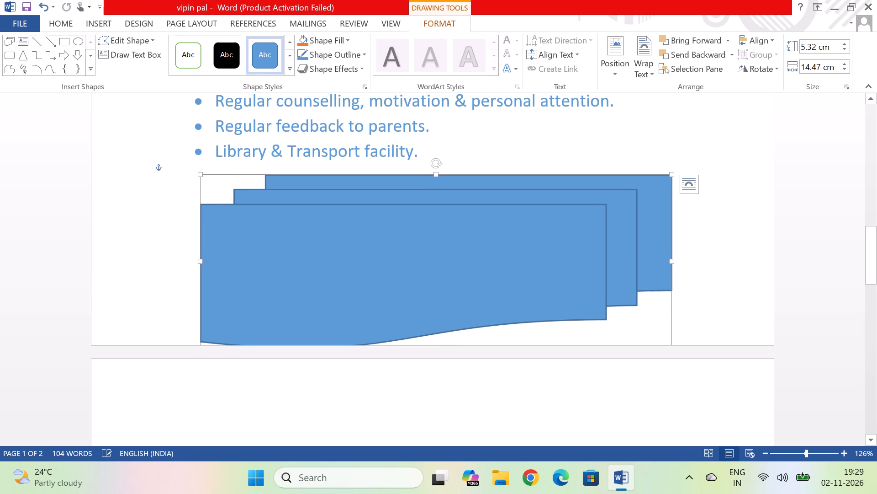
# Move the multidocument shape up clear of the page's bottom edge and shorten it to about 3.79 cm high.
pyautogui.click(428, 335)
pyautogui.moveTo(428, 329); pyautogui.dragTo(427, 313)
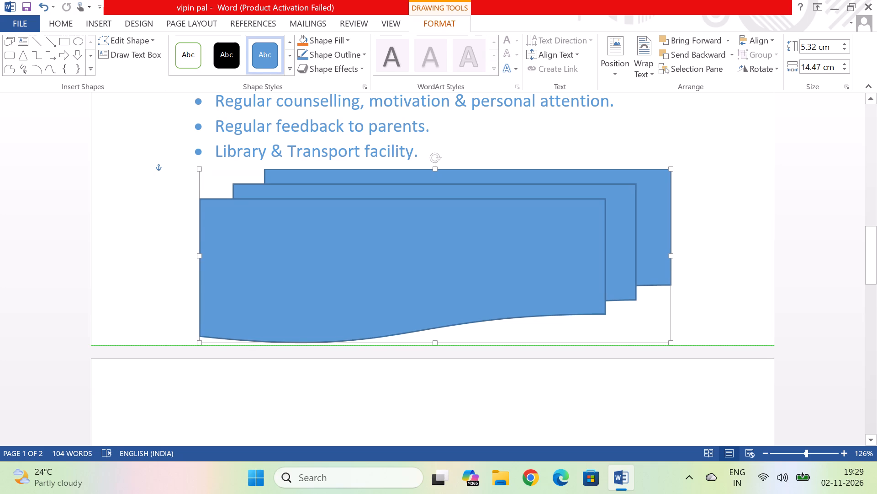
pyautogui.moveTo(427, 313); pyautogui.dragTo(427, 306)
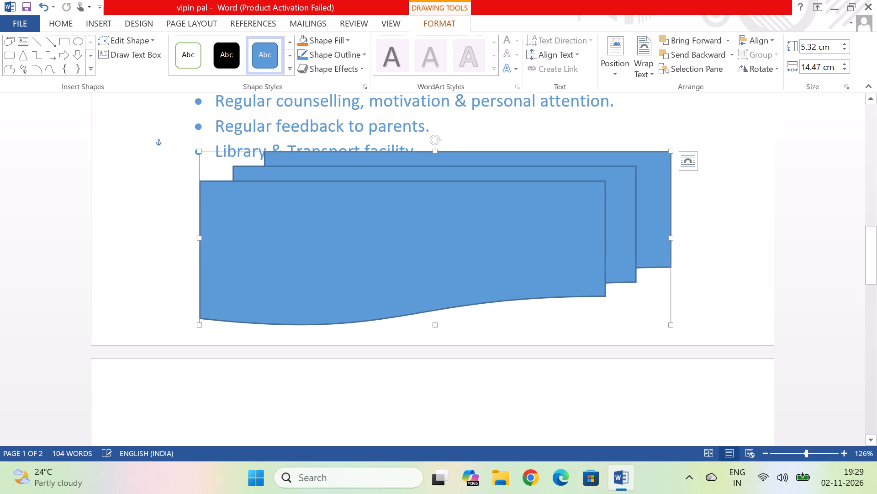
pyautogui.moveTo(451, 326); pyautogui.dragTo(451, 318)
pyautogui.click(451, 318)
pyautogui.moveTo(451, 318); pyautogui.dragTo(451, 323)
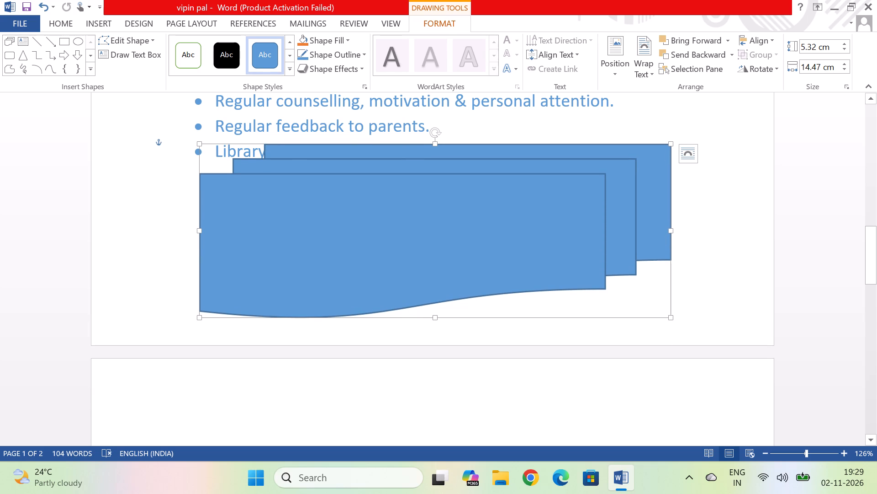
pyautogui.moveTo(437, 318); pyautogui.dragTo(437, 313)
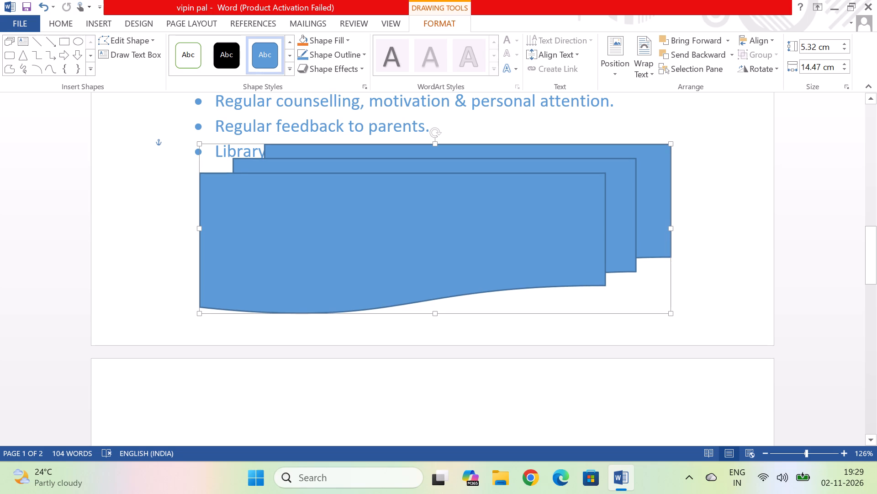
pyautogui.moveTo(437, 313); pyautogui.dragTo(437, 268)
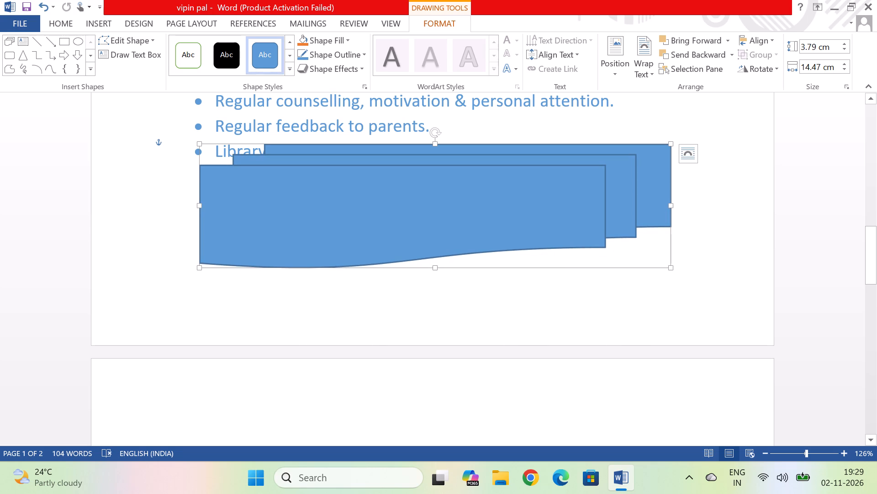
# Move the shortened multidocument shape down to sit just below the "Library & Transport facility." bullet.
pyautogui.moveTo(454, 144); pyautogui.dragTo(454, 163)
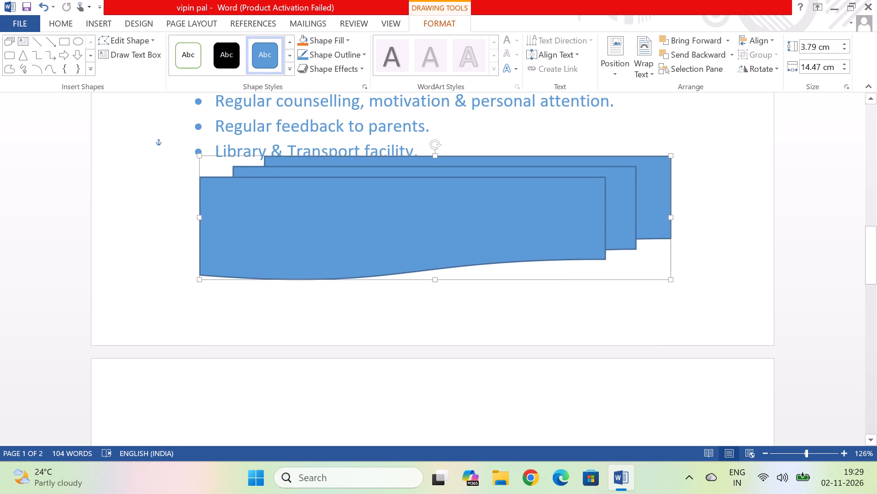
pyautogui.moveTo(454, 163); pyautogui.dragTo(445, 179)
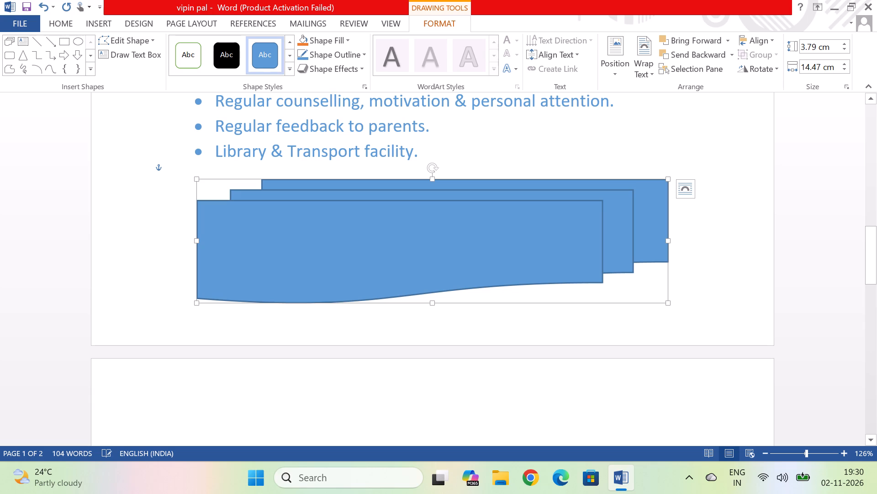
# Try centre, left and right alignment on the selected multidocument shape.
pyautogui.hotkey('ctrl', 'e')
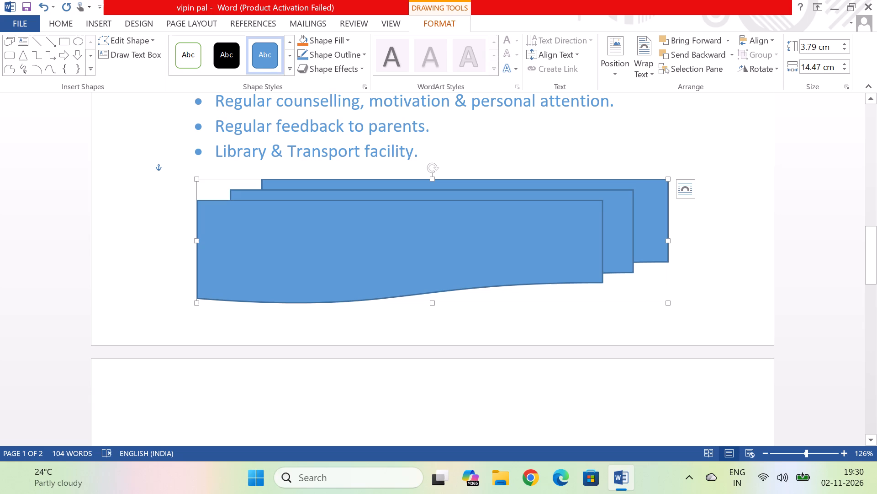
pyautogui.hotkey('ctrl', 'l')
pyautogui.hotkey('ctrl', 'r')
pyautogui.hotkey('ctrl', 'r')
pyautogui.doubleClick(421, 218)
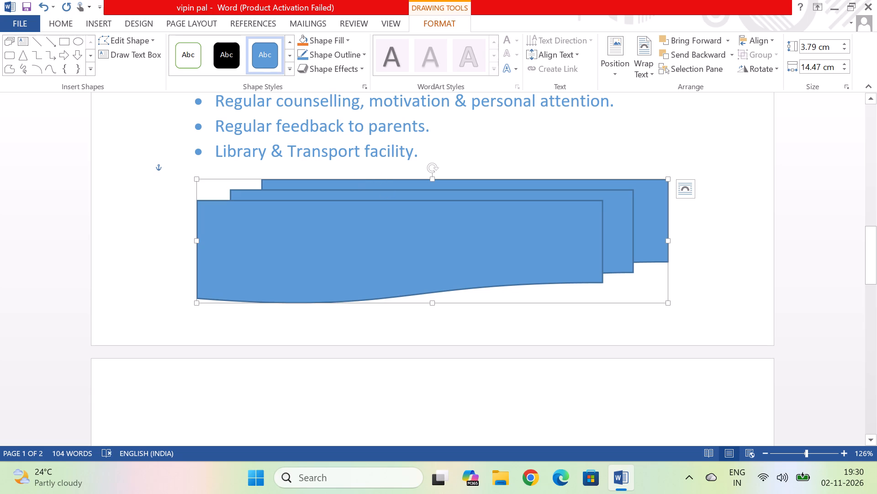